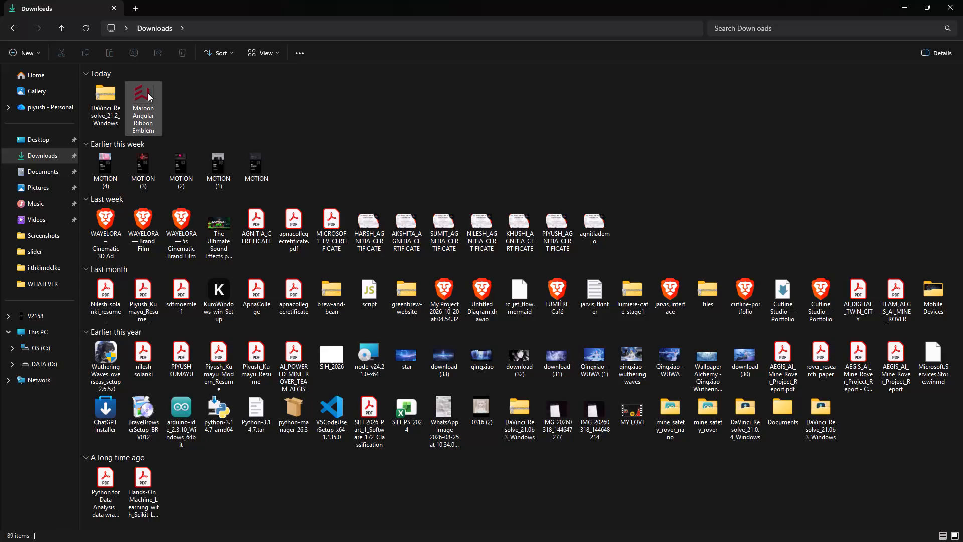
Bring the Maroon Angular Ribbon Emblem image from Downloads into DaVinci Resolve's node graph, beside the ChatGPT image node.
{"action": "left_click_drag", "start_coordinate": [148, 93], "coordinate": [612, 541]}
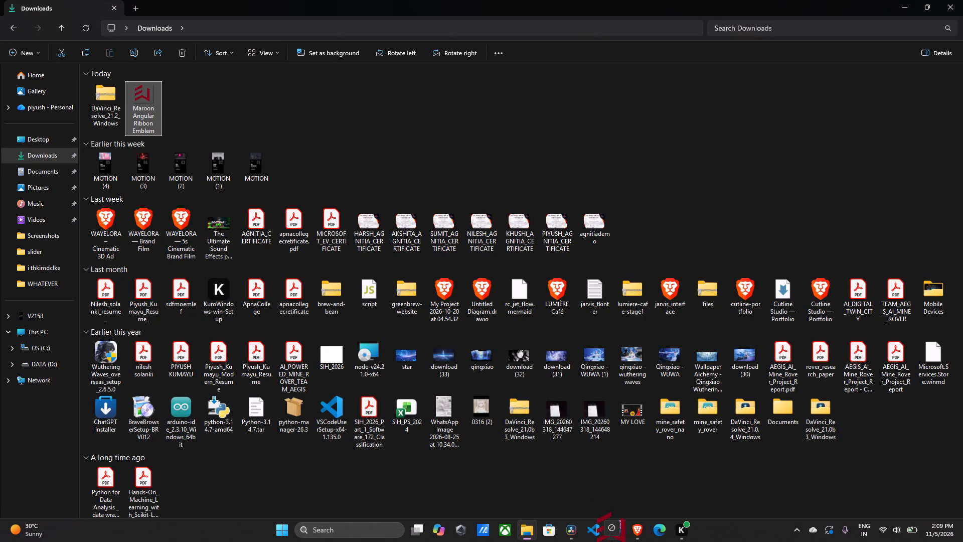
{"action": "left_click_drag", "start_coordinate": [612, 541], "coordinate": [450, 425]}
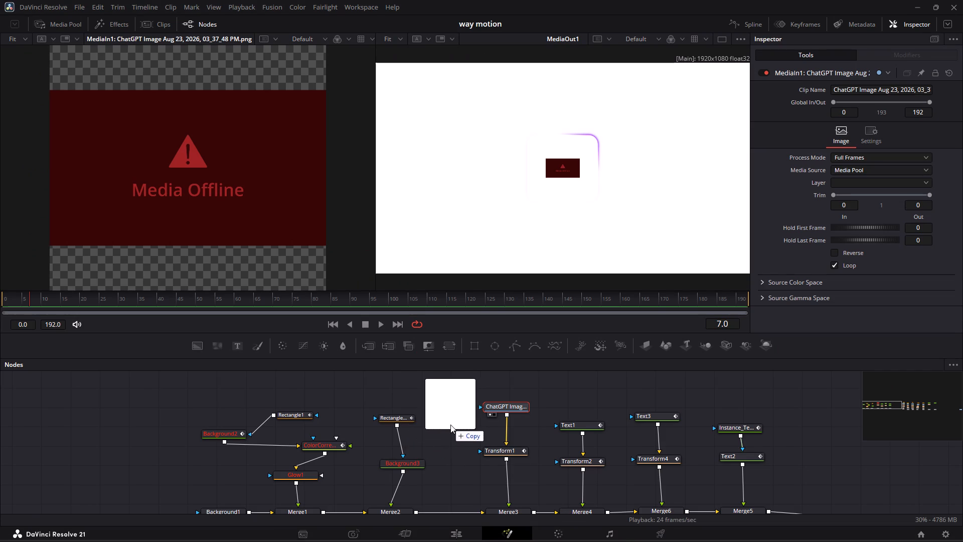
{"action": "left_click_drag", "start_coordinate": [450, 425], "coordinate": [446, 401]}
Connect the Maroon Angular Ribbon Emblem node's output to the effect mask input of Transform1.
{"action": "left_click", "coordinate": [501, 406]}
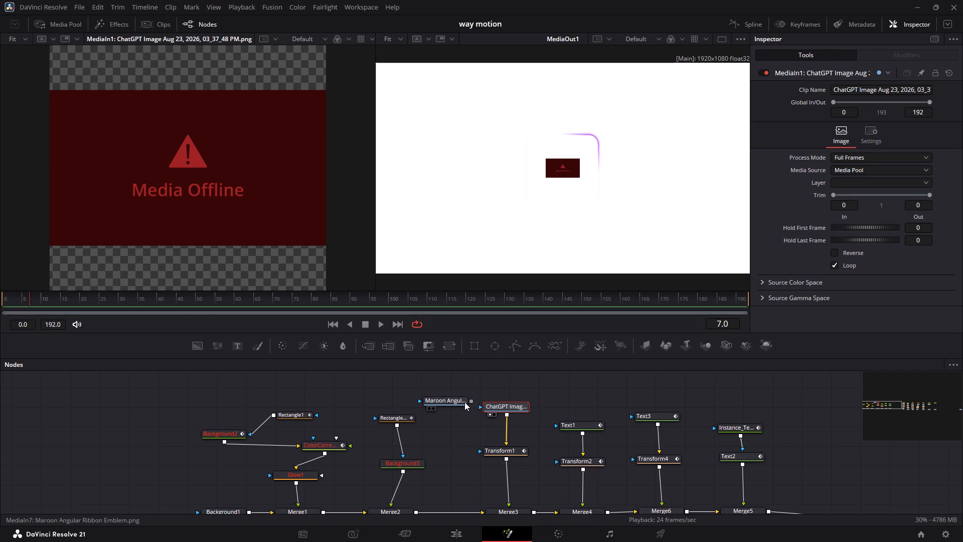
{"action": "left_click_drag", "start_coordinate": [470, 400], "coordinate": [510, 447]}
Rearrange the ChatGPT image node and the Maroon Angular Ribbon Emblem node so they sit apart above Transform1.
{"action": "left_click", "coordinate": [511, 402]}
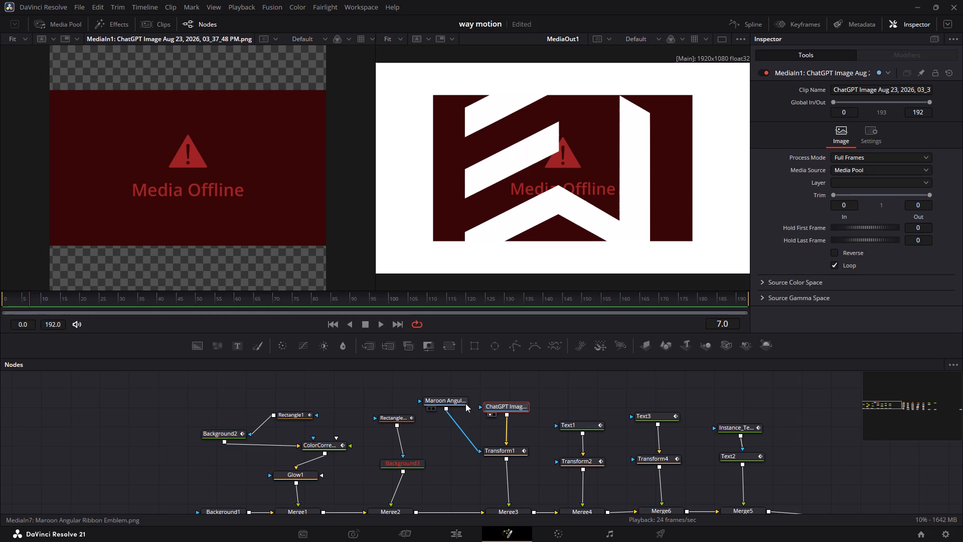
{"action": "left_click_drag", "start_coordinate": [498, 405], "coordinate": [523, 406]}
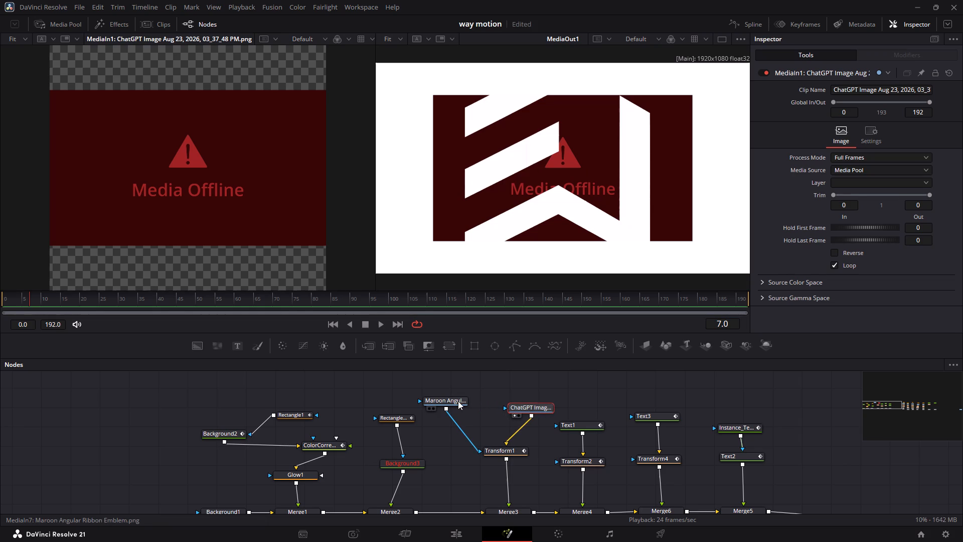
{"action": "left_click_drag", "start_coordinate": [458, 401], "coordinate": [487, 404]}
{"action": "left_click", "coordinate": [523, 408]}
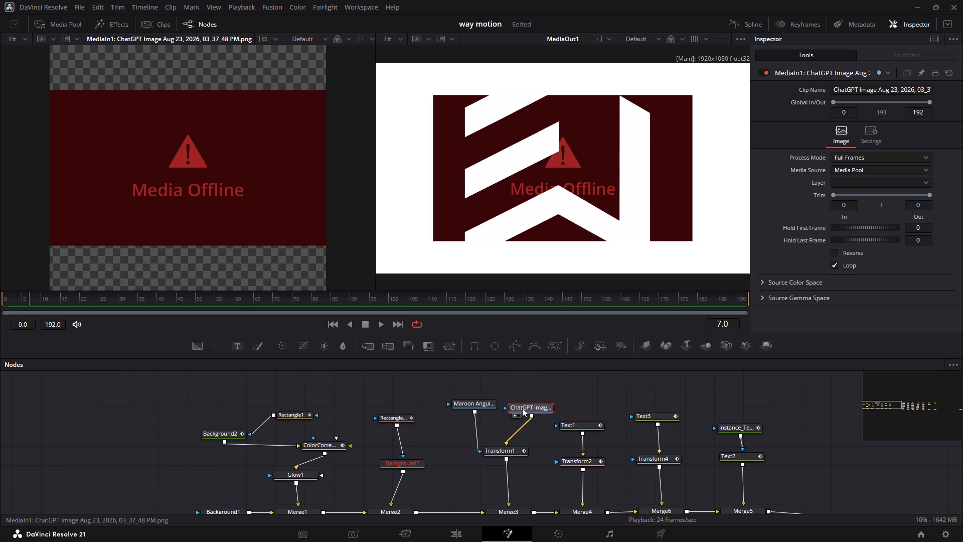
{"action": "double_click", "coordinate": [522, 408]}
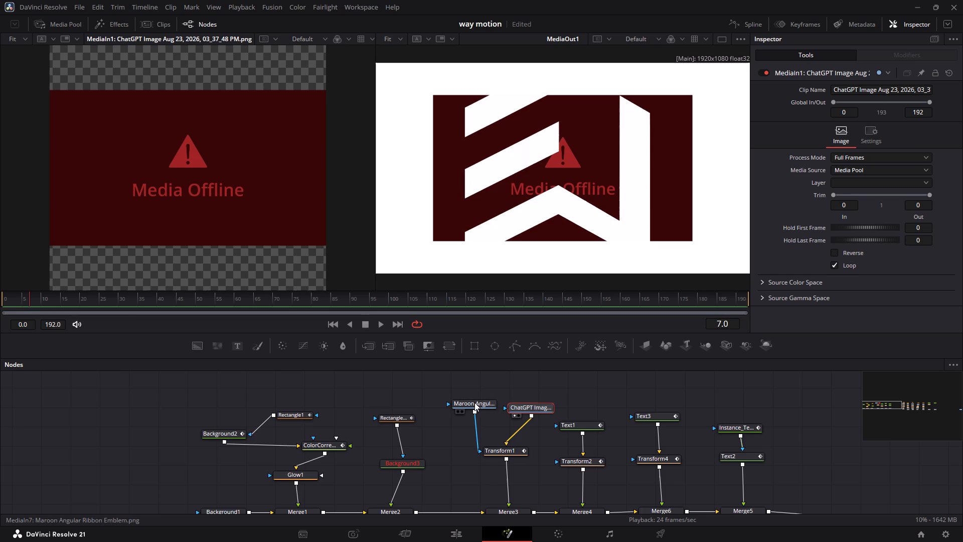
{"action": "left_click_drag", "start_coordinate": [474, 402], "coordinate": [456, 395]}
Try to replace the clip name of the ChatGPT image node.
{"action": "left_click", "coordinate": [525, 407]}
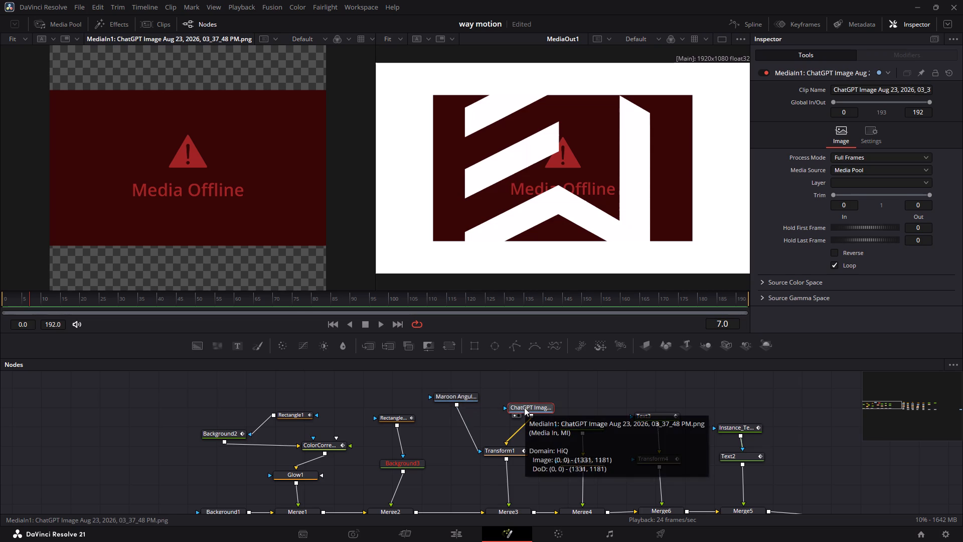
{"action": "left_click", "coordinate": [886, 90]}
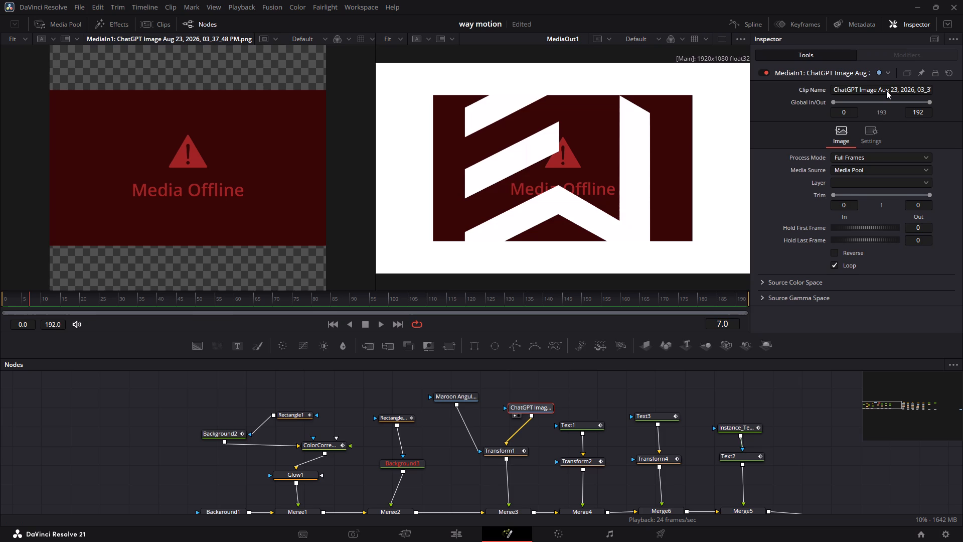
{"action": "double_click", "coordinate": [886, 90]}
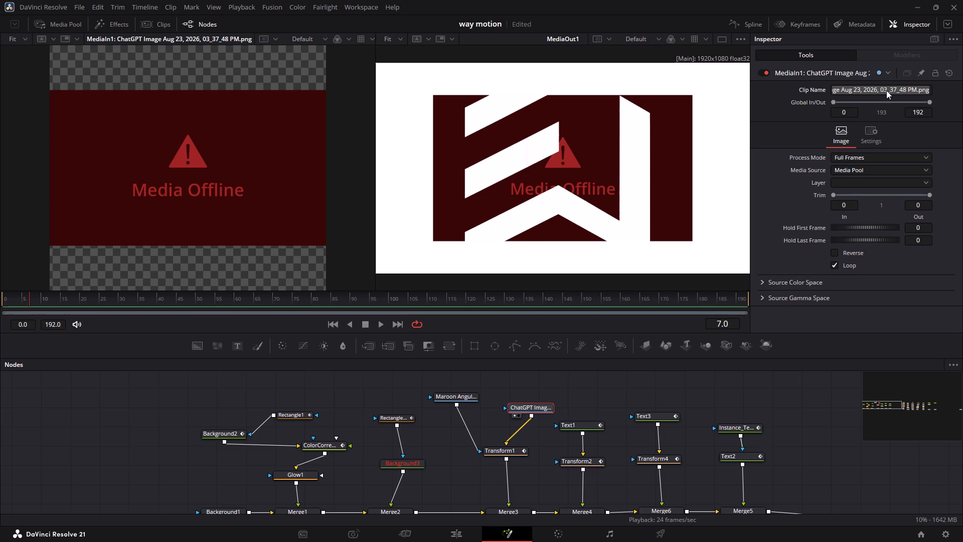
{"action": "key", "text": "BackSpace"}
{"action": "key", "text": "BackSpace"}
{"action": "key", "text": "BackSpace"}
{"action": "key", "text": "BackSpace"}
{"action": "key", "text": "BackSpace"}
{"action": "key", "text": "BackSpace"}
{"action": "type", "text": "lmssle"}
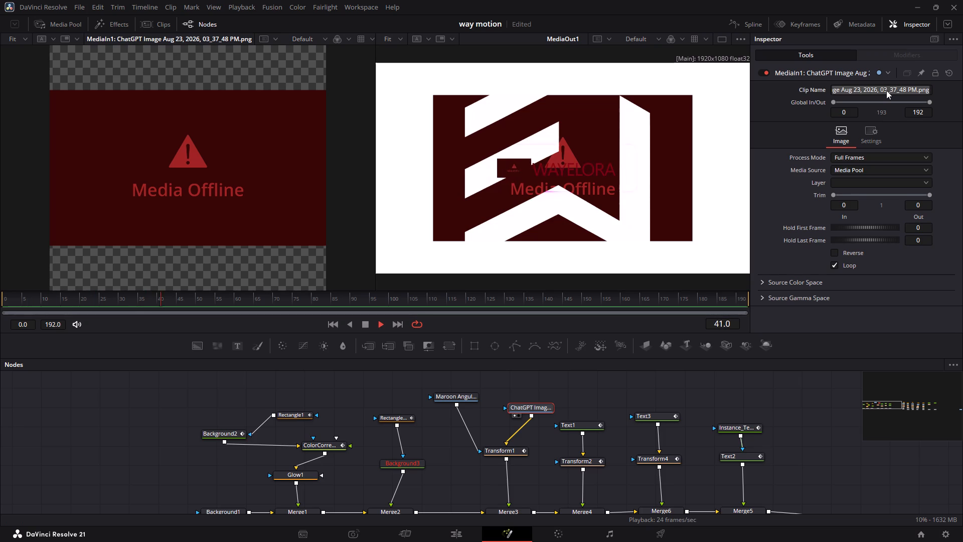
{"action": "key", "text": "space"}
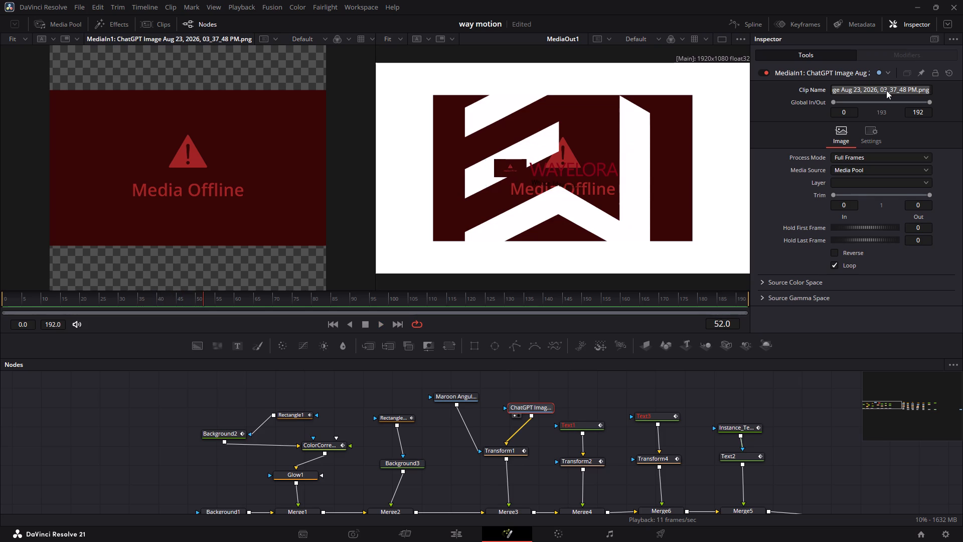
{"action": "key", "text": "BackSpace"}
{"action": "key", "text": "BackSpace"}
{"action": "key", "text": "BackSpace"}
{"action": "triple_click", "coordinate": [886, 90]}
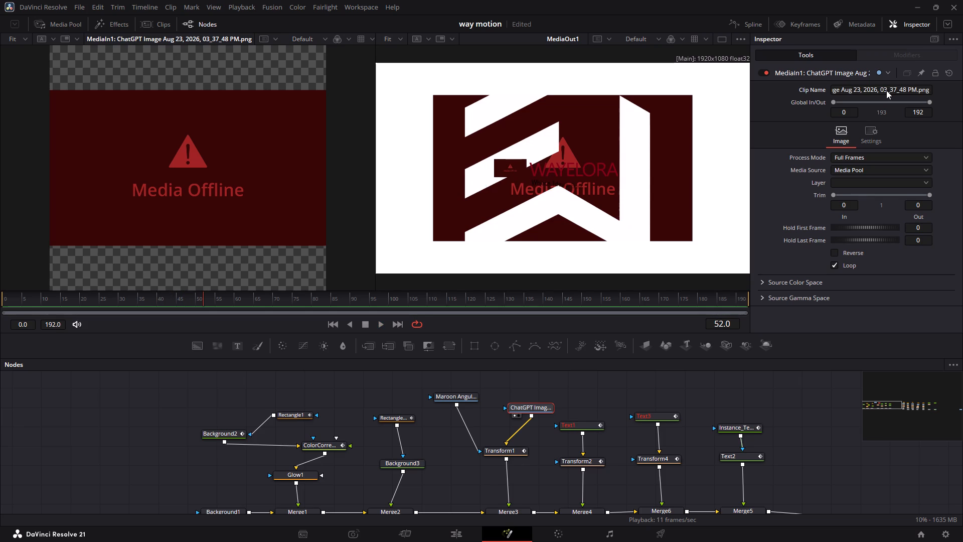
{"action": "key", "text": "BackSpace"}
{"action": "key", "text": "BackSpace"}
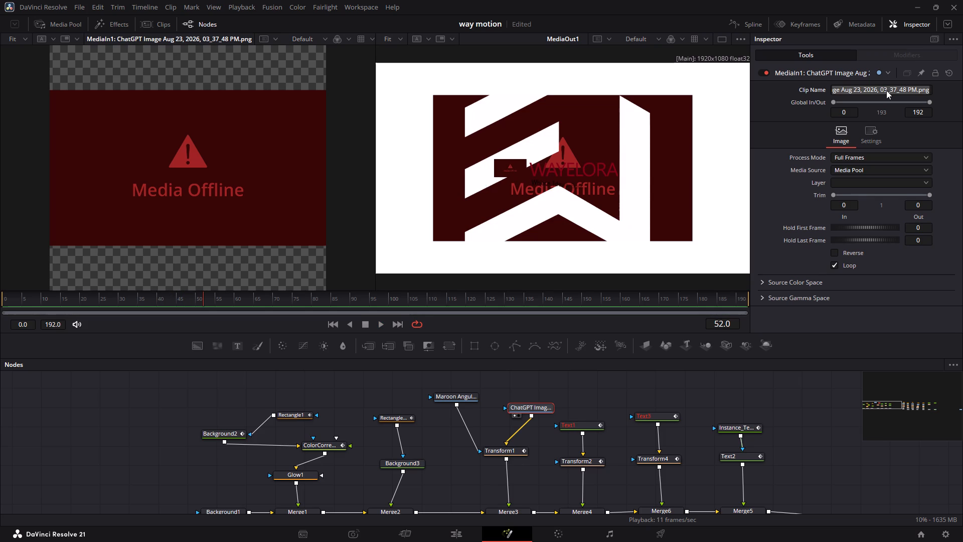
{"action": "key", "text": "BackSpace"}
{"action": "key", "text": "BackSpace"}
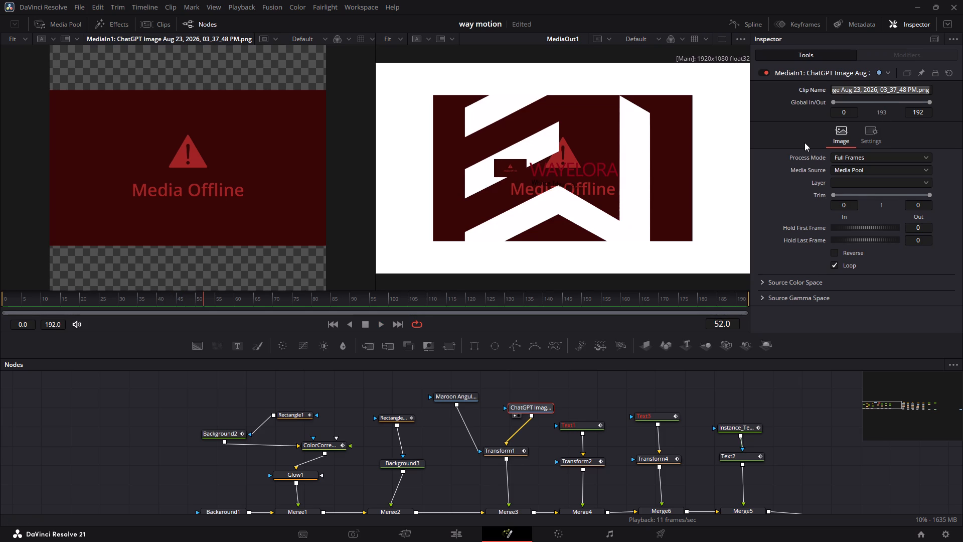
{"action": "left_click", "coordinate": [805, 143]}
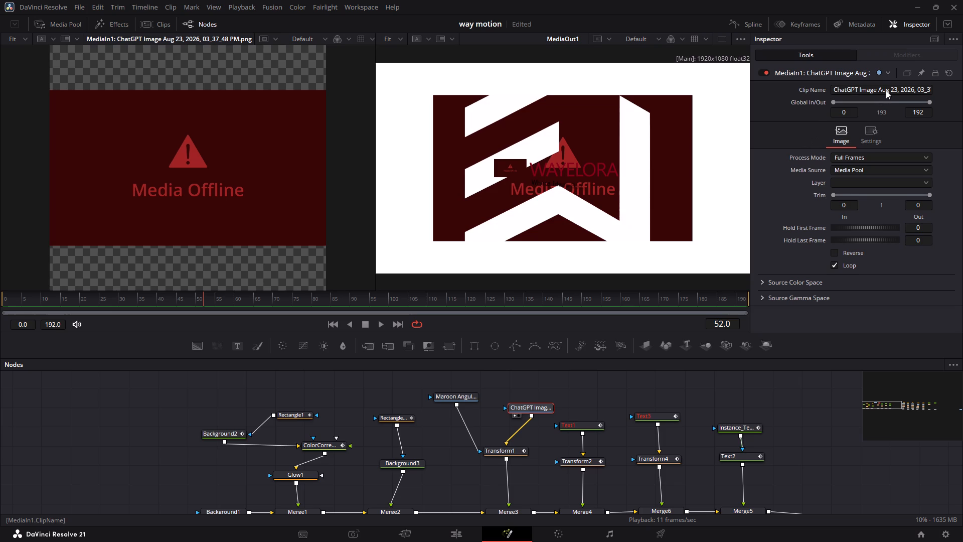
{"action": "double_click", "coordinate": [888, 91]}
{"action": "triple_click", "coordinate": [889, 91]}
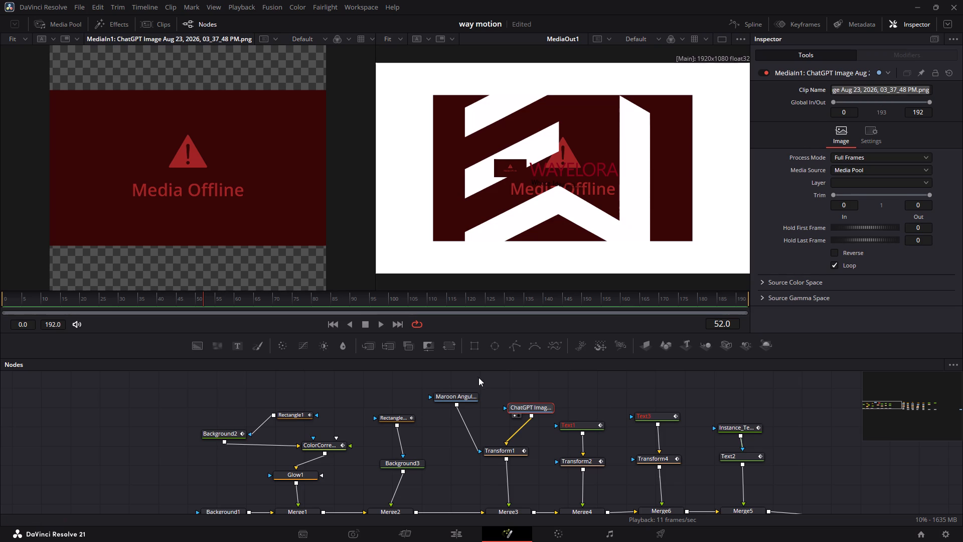
Reposition the Maroon Angular Ribbon Emblem node above Transform1, close beside the ChatGPT image node.
{"action": "left_click_drag", "start_coordinate": [459, 394], "coordinate": [499, 398]}
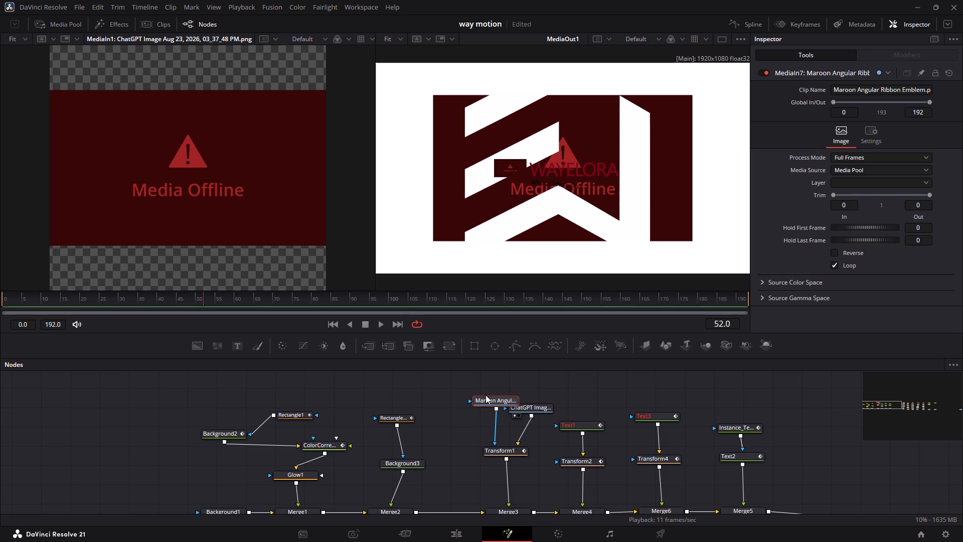
{"action": "left_click_drag", "start_coordinate": [488, 399], "coordinate": [464, 395]}
{"action": "left_click", "coordinate": [465, 394]}
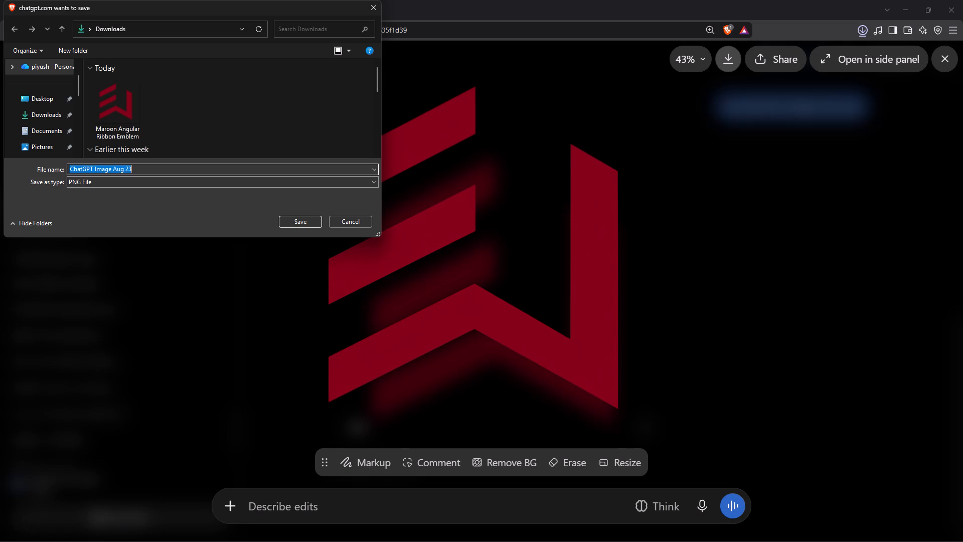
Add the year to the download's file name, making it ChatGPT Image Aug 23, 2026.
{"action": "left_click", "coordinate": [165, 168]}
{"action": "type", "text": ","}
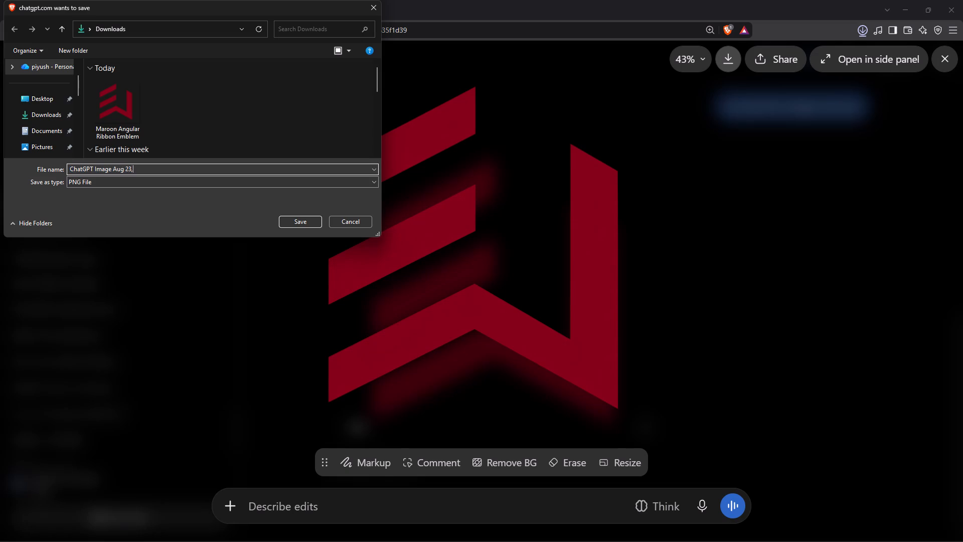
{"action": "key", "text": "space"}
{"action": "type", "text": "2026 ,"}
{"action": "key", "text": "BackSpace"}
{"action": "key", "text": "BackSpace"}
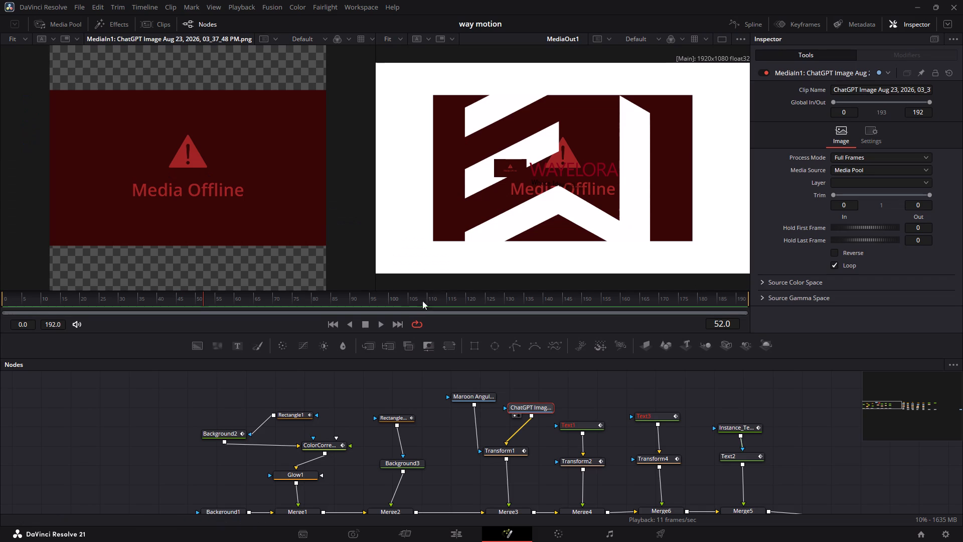
Switch to DaVinci Resolve and copy the full clip name of the ChatGPT image node.
{"action": "left_click", "coordinate": [494, 385]}
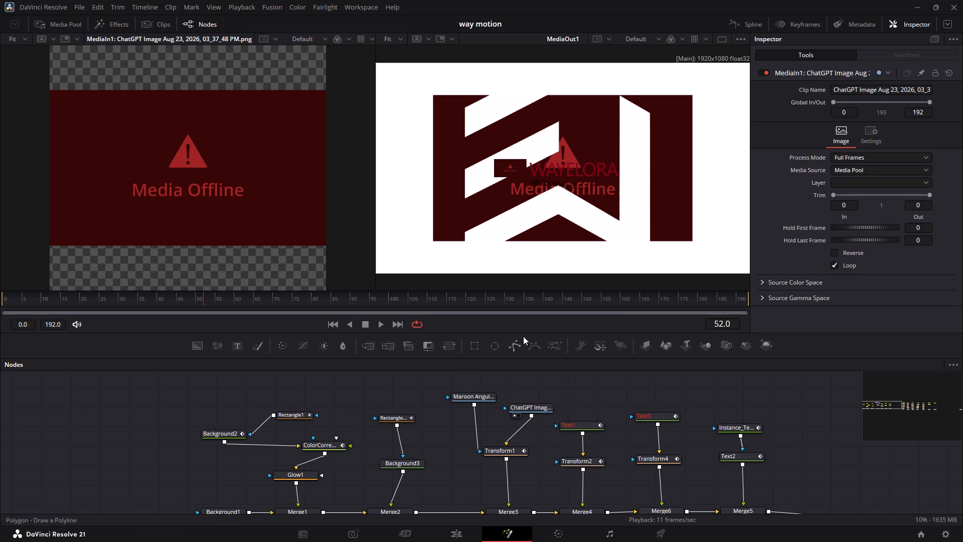
{"action": "triple_click", "coordinate": [903, 92]}
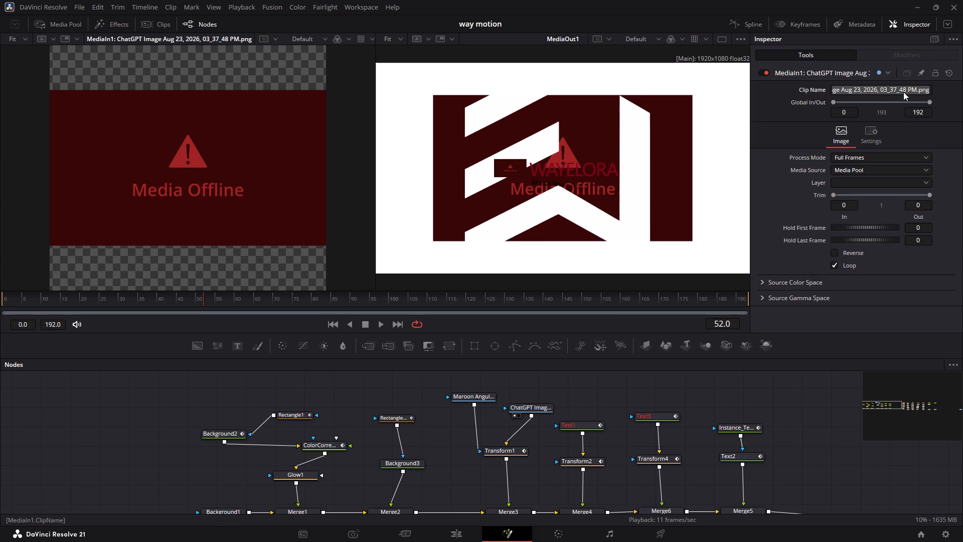
{"action": "left_click", "coordinate": [903, 92]}
{"action": "double_click", "coordinate": [903, 92]}
{"action": "triple_click", "coordinate": [903, 92]}
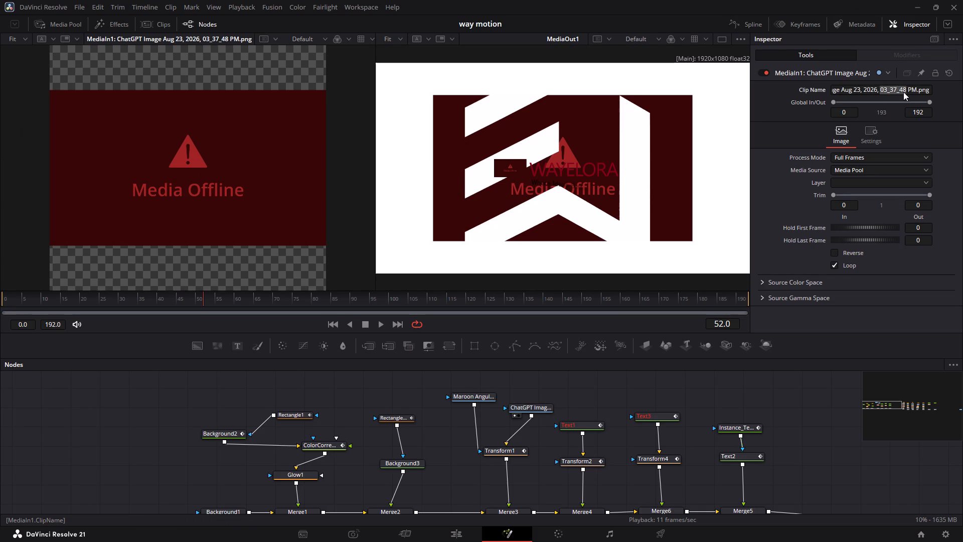
{"action": "left_click", "coordinate": [903, 92]}
{"action": "double_click", "coordinate": [903, 92]}
{"action": "double_click", "coordinate": [903, 92]}
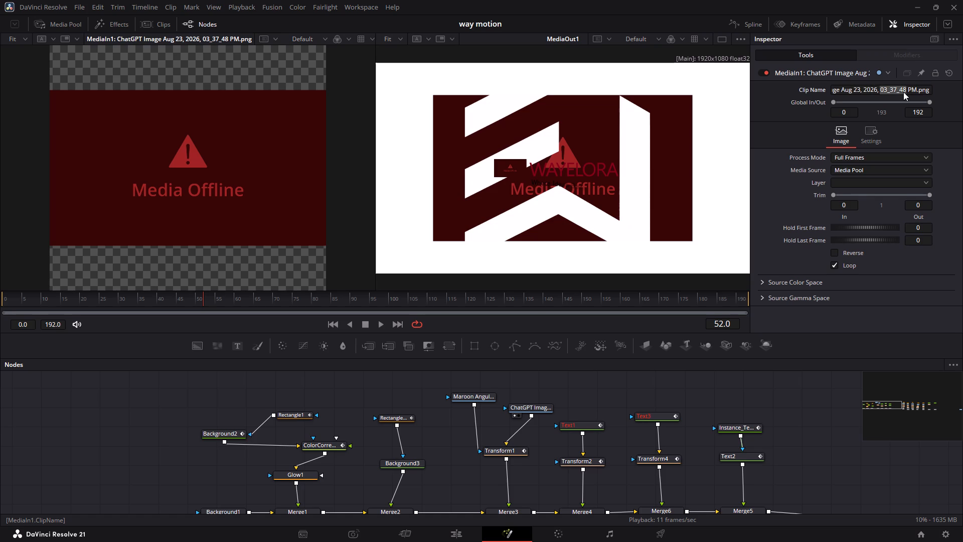
{"action": "double_click", "coordinate": [903, 92]}
{"action": "left_click", "coordinate": [903, 92]}
{"action": "left_click", "coordinate": [903, 92]}
{"action": "left_click", "coordinate": [903, 92]}
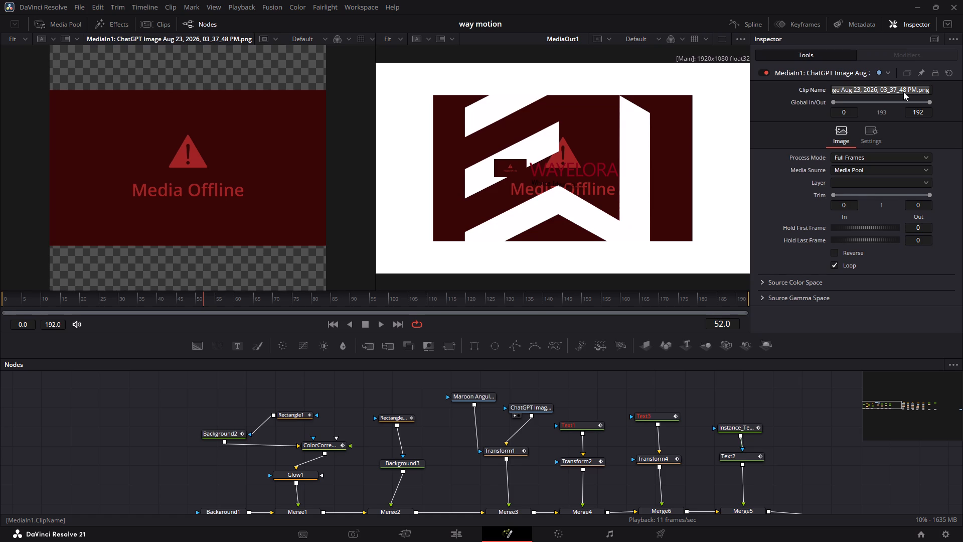
{"action": "key", "text": "ctrl+c"}
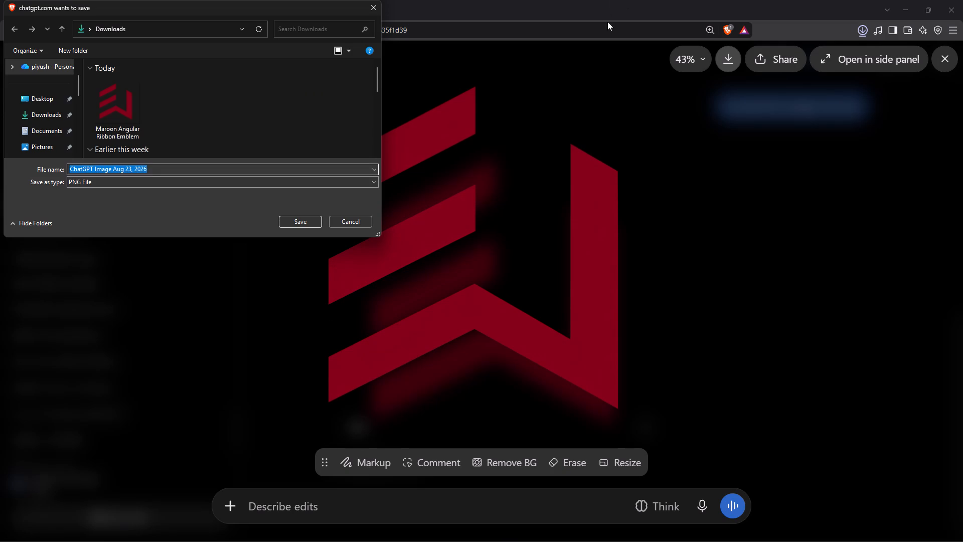
Replace the download's file name with the copied name ChatGPT Image Aug 23, 2026, 03_37_48 PM, without the .png ending, and save it.
{"action": "left_click", "coordinate": [323, 170]}
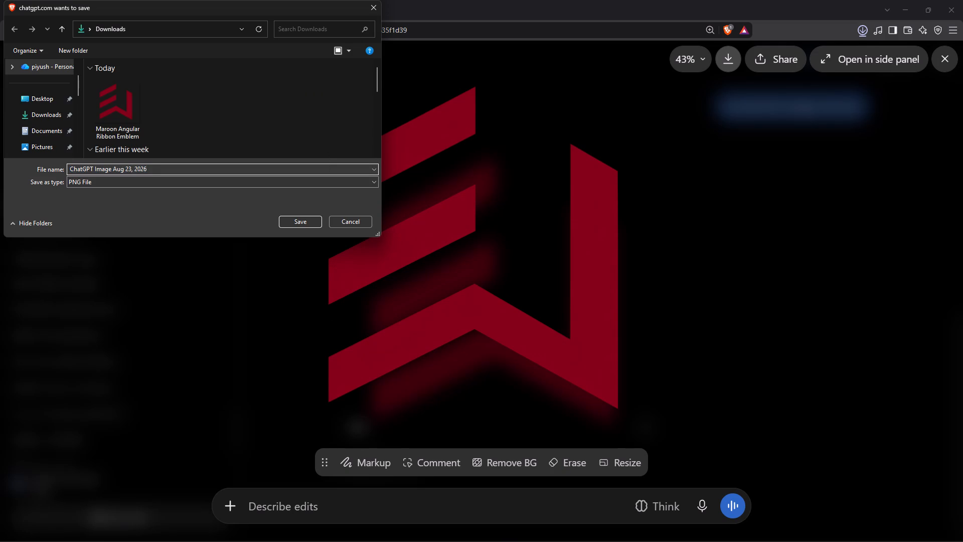
{"action": "key", "text": "ctrl+BackSpace"}
{"action": "key", "text": "ctrl+BackSpace"}
{"action": "key", "text": "ctrl+BackSpace"}
{"action": "key", "text": "ctrl+BackSpace"}
{"action": "key", "text": "ctrl+BackSpace"}
{"action": "key", "text": "ctrl+BackSpace"}
{"action": "key", "text": "ctrl+BackSpace"}
{"action": "key", "text": "ctrl+BackSpace"}
{"action": "key", "text": "ctrl+BackSpace"}
{"action": "key", "text": "ctrl+BackSpace"}
{"action": "key", "text": "ctrl+BackSpace"}
{"action": "key", "text": "ctrl+BackSpace"}
{"action": "key", "text": "ctrl+v"}
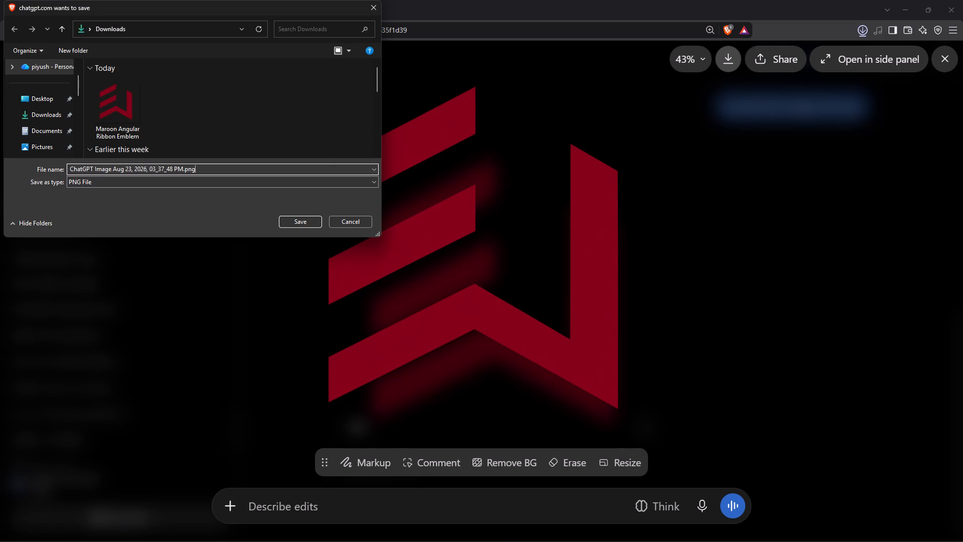
{"action": "key", "text": "BackSpace"}
{"action": "key", "text": "BackSpace"}
{"action": "key", "text": "BackSpace"}
{"action": "key", "text": "BackSpace"}
{"action": "key", "text": "Return"}
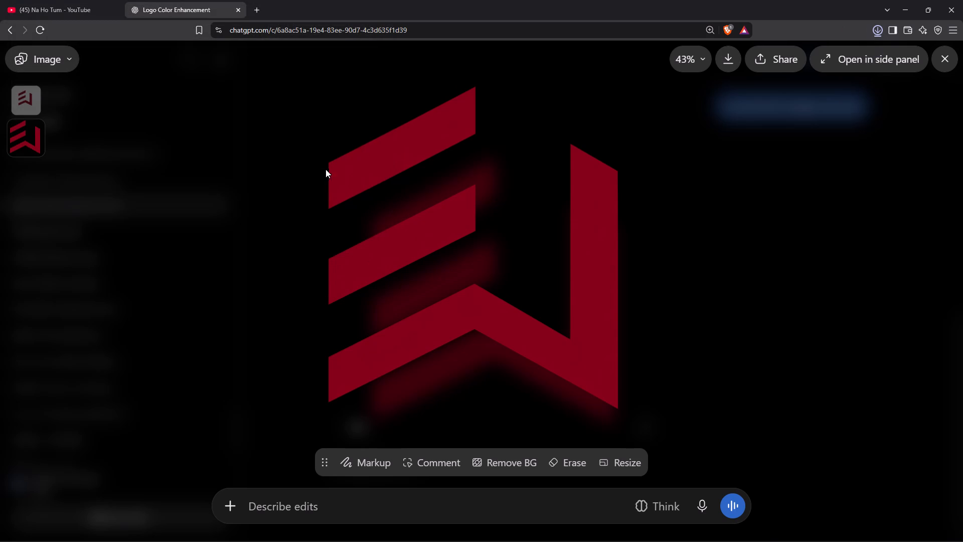
Switch to DaVinci Resolve and delete the Maroon Angular Ribbon Emblem node from the Fusion node graph.
{"action": "left_click", "coordinate": [897, 4]}
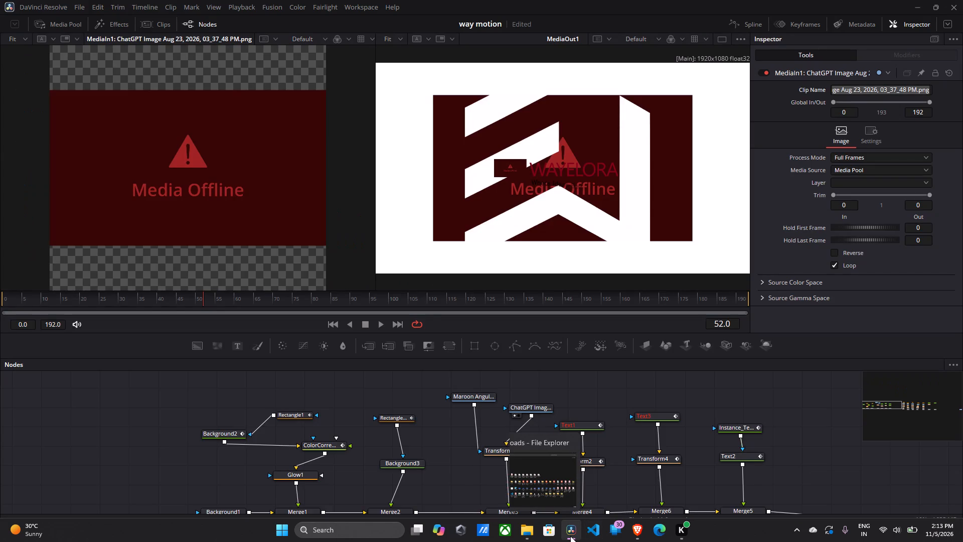
{"action": "left_click", "coordinate": [475, 397]}
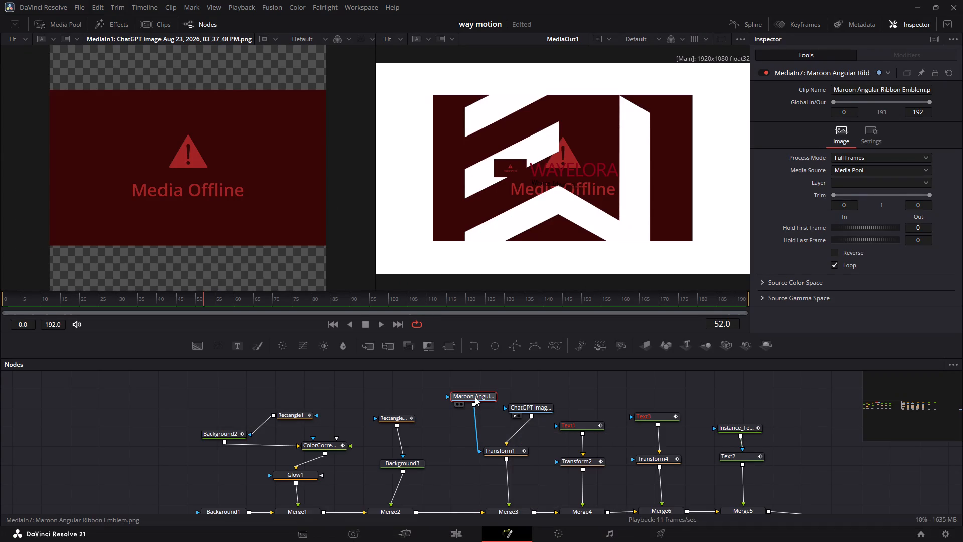
{"action": "key", "text": "BackSpace"}
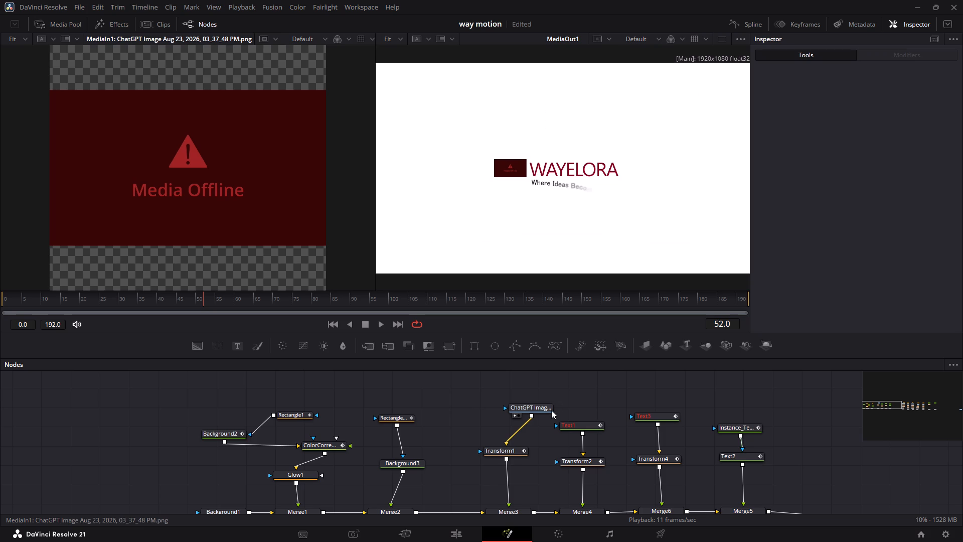
{"action": "left_click", "coordinate": [544, 410]}
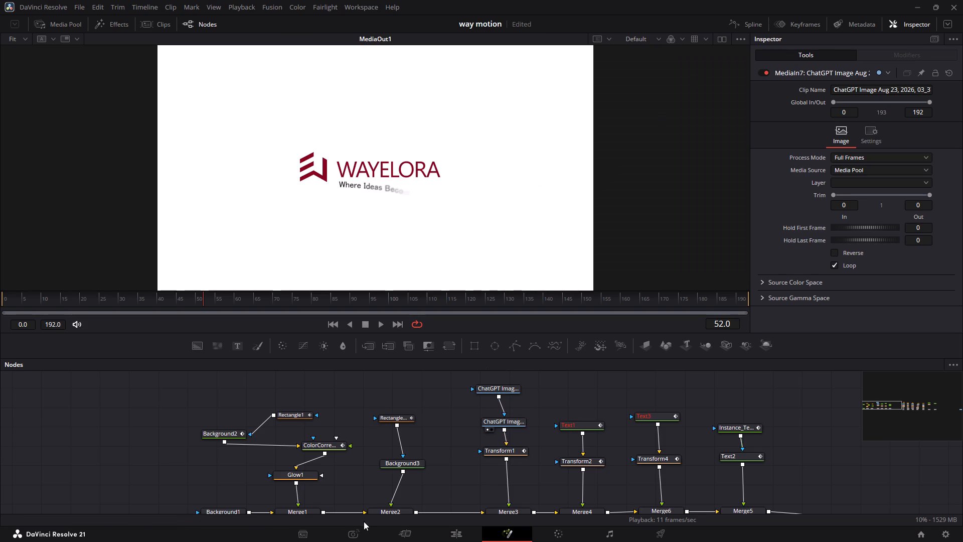
{"action": "left_click", "coordinate": [473, 442]}
{"action": "key", "text": "space"}
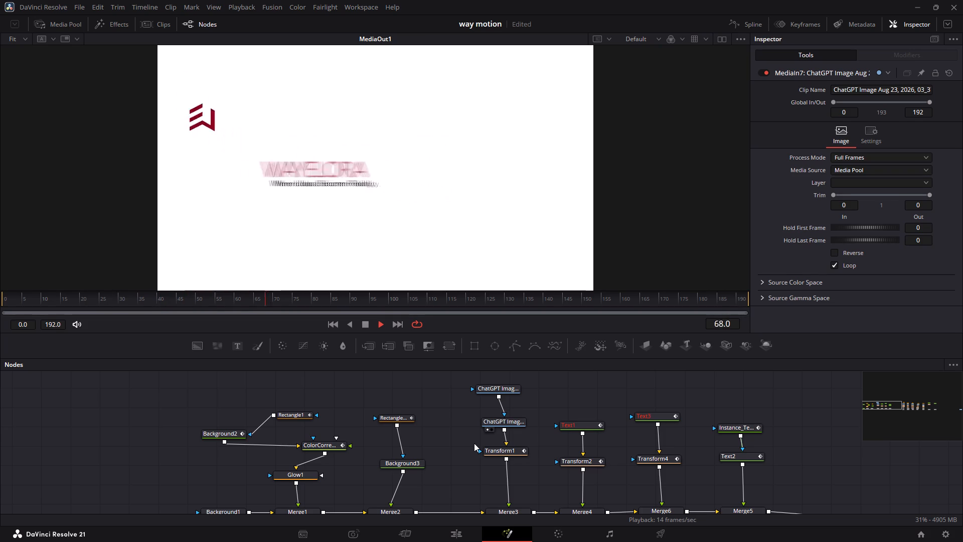
{"action": "key", "text": "space"}
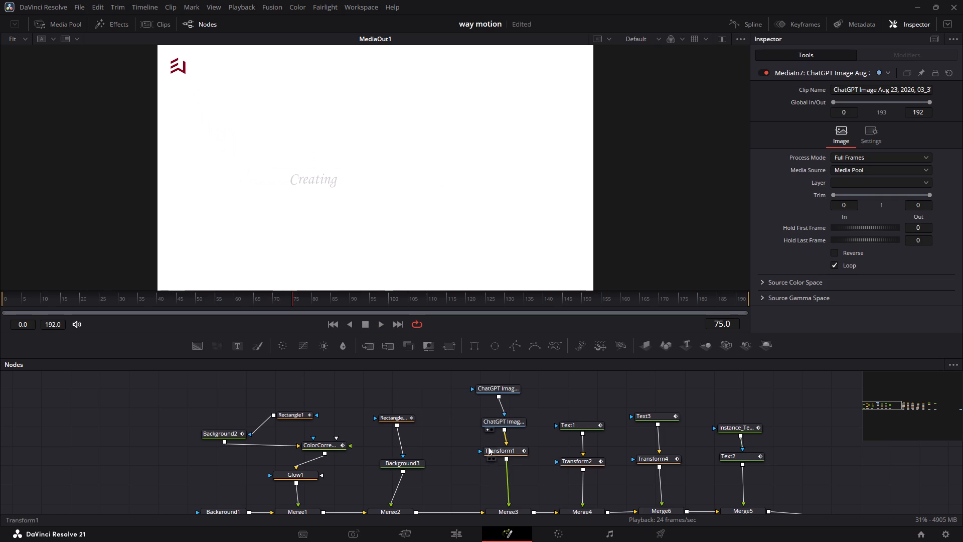
Examine the node graph from the logo branch through the MOTION image branches to Merge13 and MediaOut1.
{"action": "left_click_drag", "start_coordinate": [823, 431], "coordinate": [706, 428]}
{"action": "left_click_drag", "start_coordinate": [887, 440], "coordinate": [880, 440]}
{"action": "left_click", "coordinate": [805, 440]}
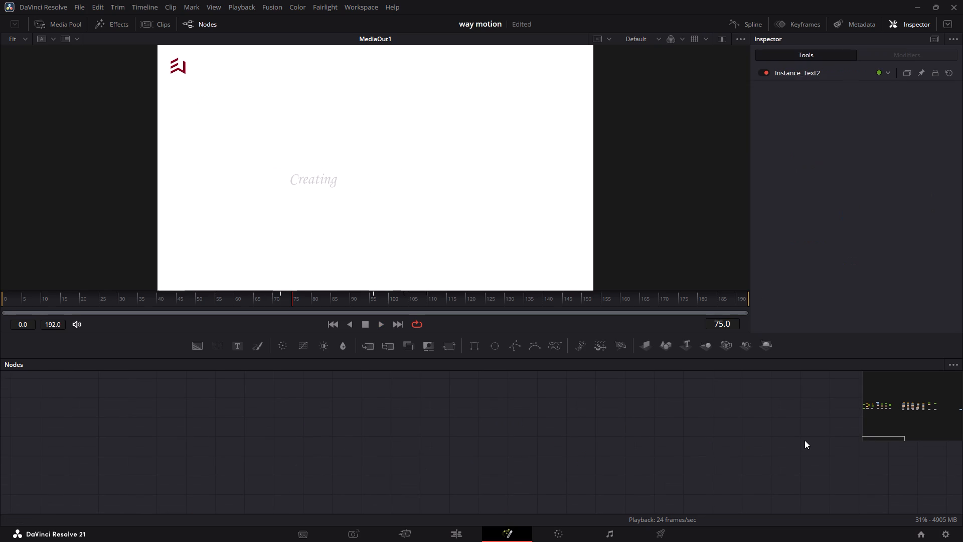
{"action": "scroll", "coordinate": [628, 426], "scroll_direction": "down", "scroll_amount": 6, "text": "ctrl"}
{"action": "scroll", "coordinate": [626, 426], "scroll_direction": "up", "scroll_amount": 7, "text": "ctrl"}
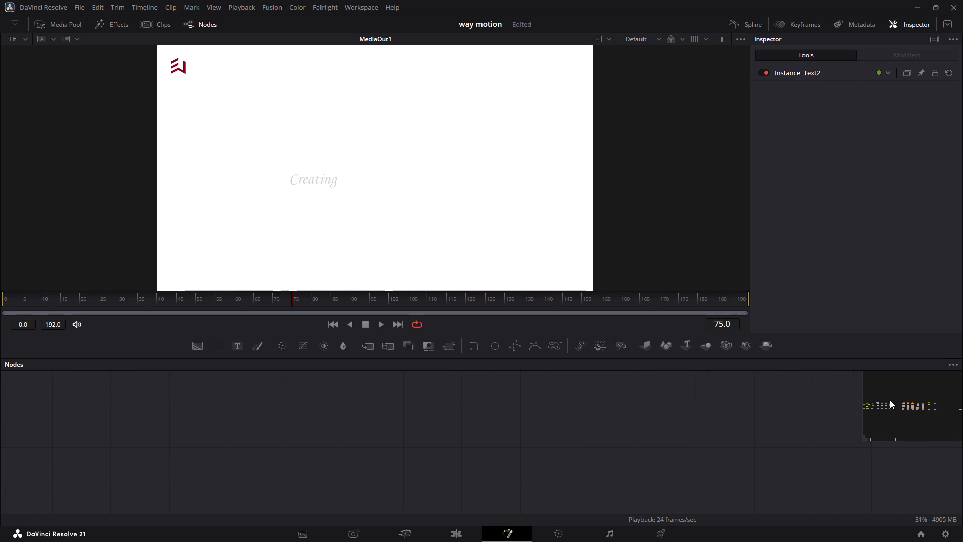
{"action": "left_click", "coordinate": [875, 404]}
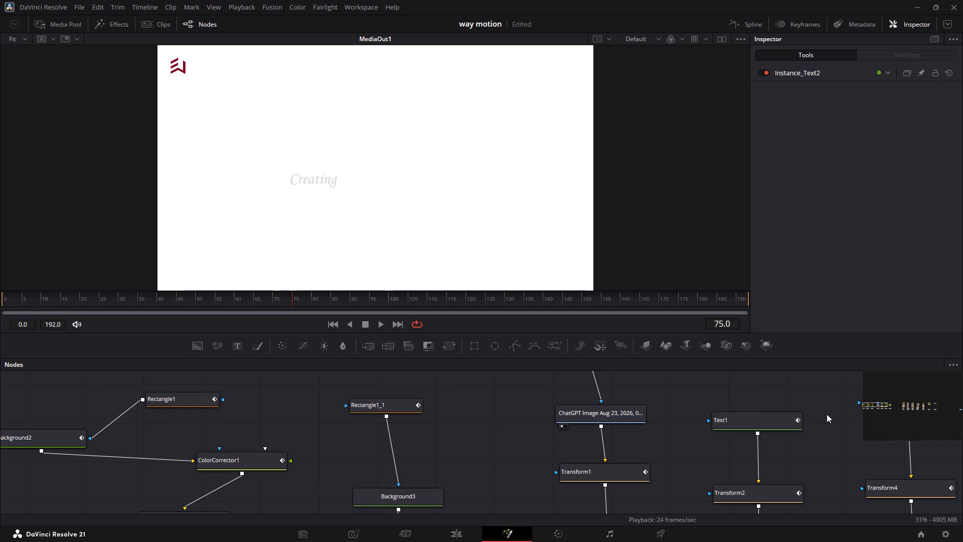
{"action": "left_click_drag", "start_coordinate": [827, 414], "coordinate": [759, 415]}
{"action": "scroll", "coordinate": [791, 414], "scroll_direction": "down", "scroll_amount": 1, "text": "ctrl"}
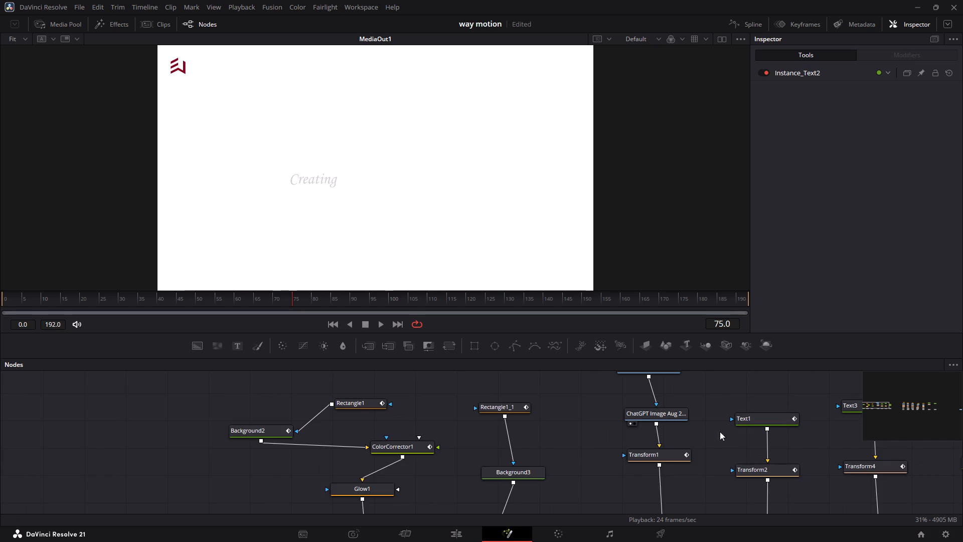
{"action": "left_click_drag", "start_coordinate": [711, 433], "coordinate": [497, 438], "text": "ctrl"}
{"action": "left_click", "coordinate": [713, 442]}
{"action": "left_click_drag", "start_coordinate": [713, 443], "coordinate": [696, 449]}
{"action": "left_click_drag", "start_coordinate": [696, 449], "coordinate": [685, 449]}
{"action": "scroll", "coordinate": [682, 447], "scroll_direction": "left", "scroll_amount": 9}
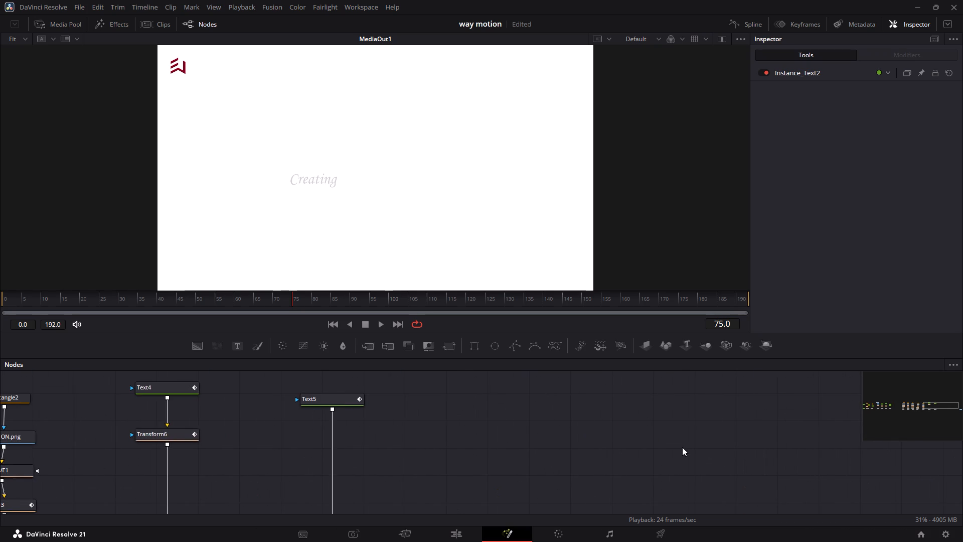
{"action": "scroll", "coordinate": [686, 454], "scroll_direction": "down", "scroll_amount": 2, "text": "ctrl"}
{"action": "scroll", "coordinate": [507, 458], "scroll_direction": "down", "scroll_amount": 1}
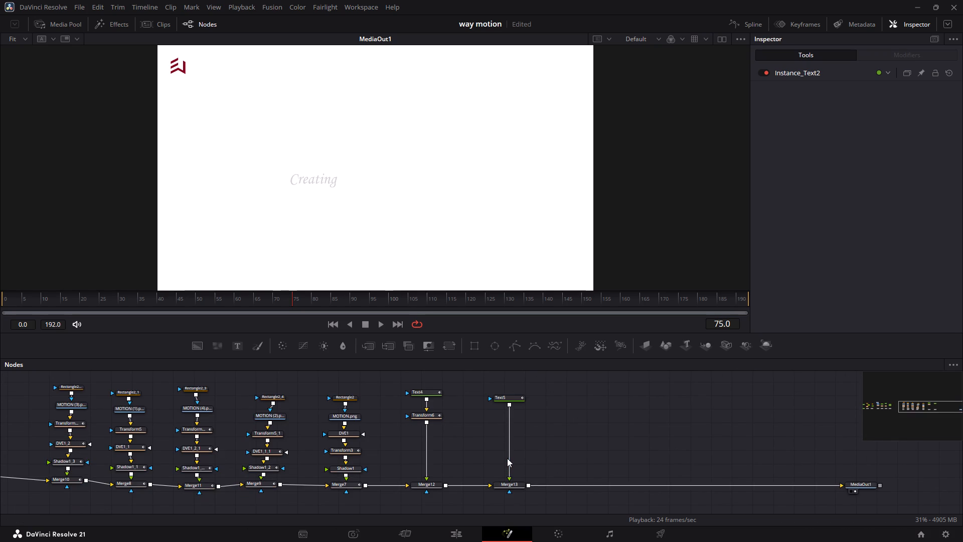
{"action": "left_click_drag", "start_coordinate": [774, 446], "coordinate": [701, 453]}
{"action": "scroll", "coordinate": [497, 441], "scroll_direction": "up", "scroll_amount": 1, "text": "ctrl"}
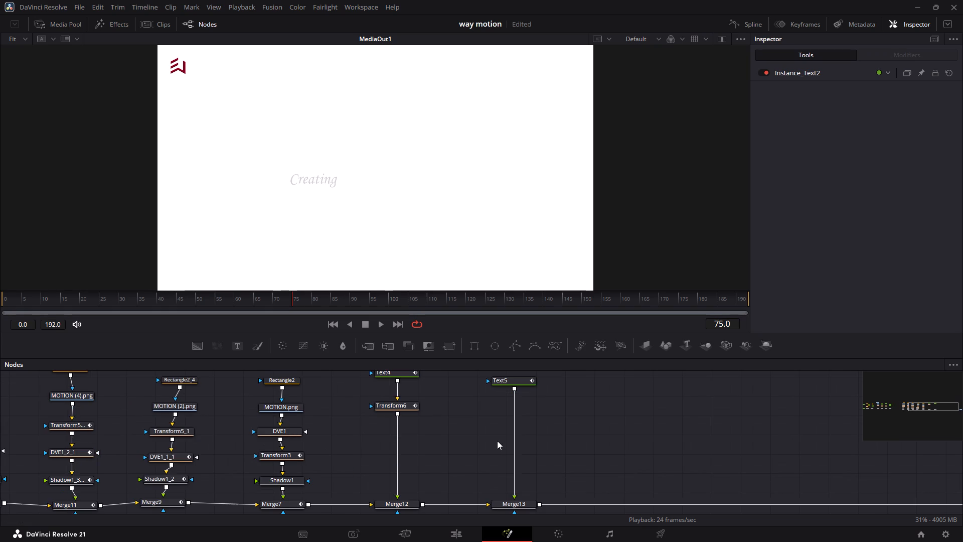
{"action": "scroll", "coordinate": [544, 440], "scroll_direction": "down", "scroll_amount": 1}
{"action": "scroll", "coordinate": [544, 440], "scroll_direction": "up", "scroll_amount": 2}
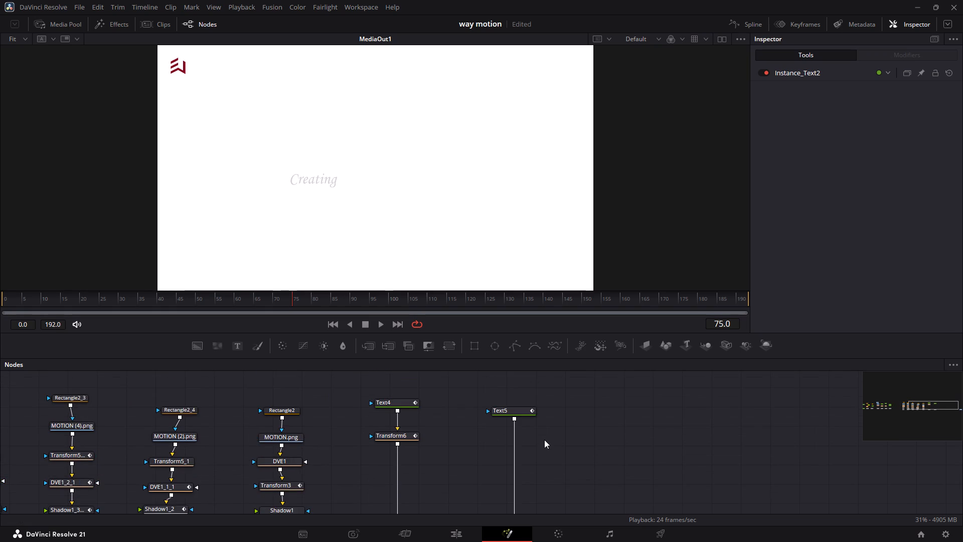
{"action": "scroll", "coordinate": [544, 440], "scroll_direction": "down", "scroll_amount": 1}
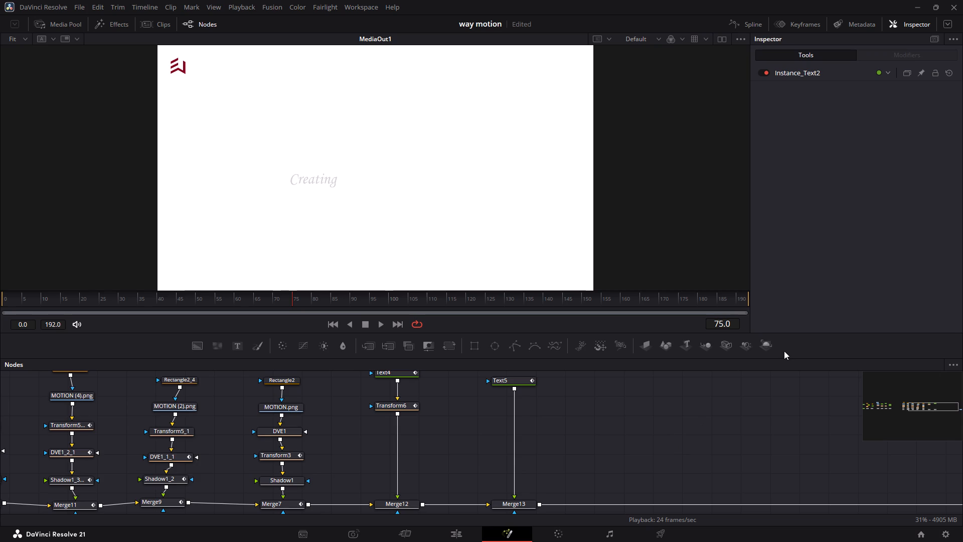
Add Renderer 3D, Camera 3D and Merge 3D nodes in the empty node graph area beyond the Text5 branch.
{"action": "left_click", "coordinate": [768, 342]}
{"action": "left_click", "coordinate": [728, 345]}
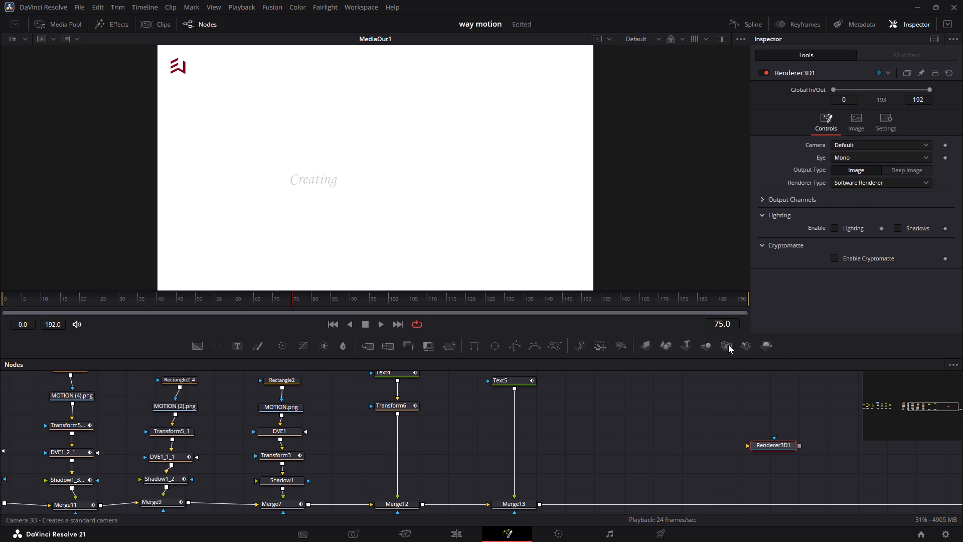
{"action": "left_click", "coordinate": [707, 345]}
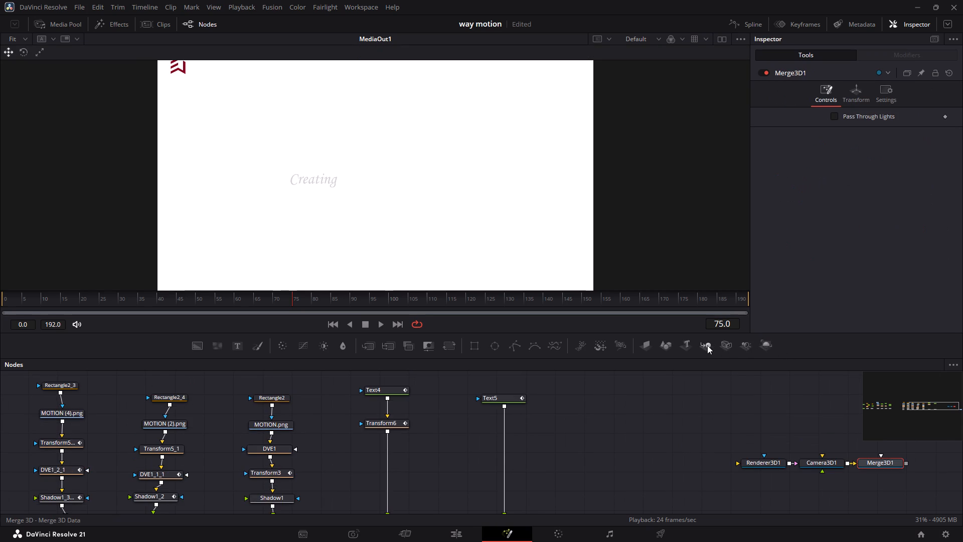
{"action": "right_click_drag", "start_coordinate": [769, 450], "coordinate": [721, 541]}
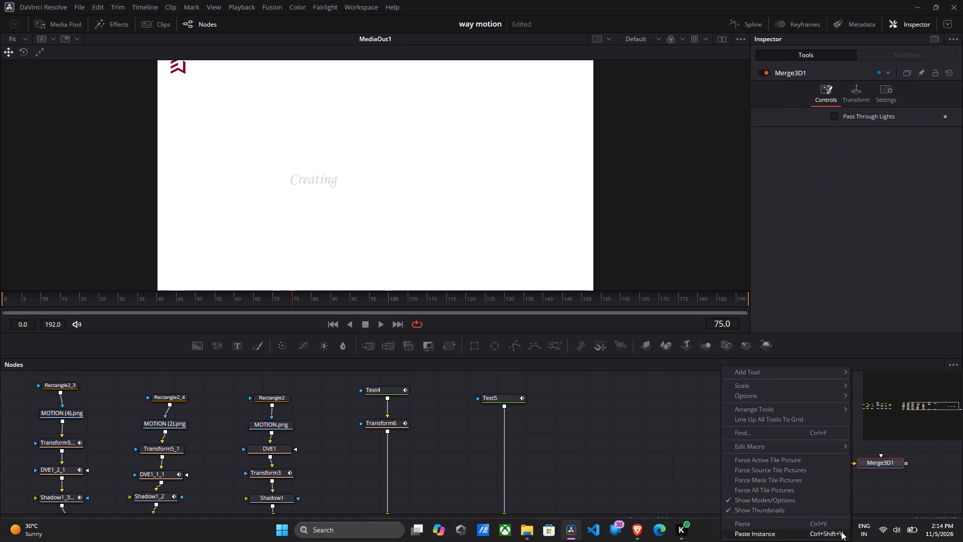
{"action": "left_click", "coordinate": [615, 458]}
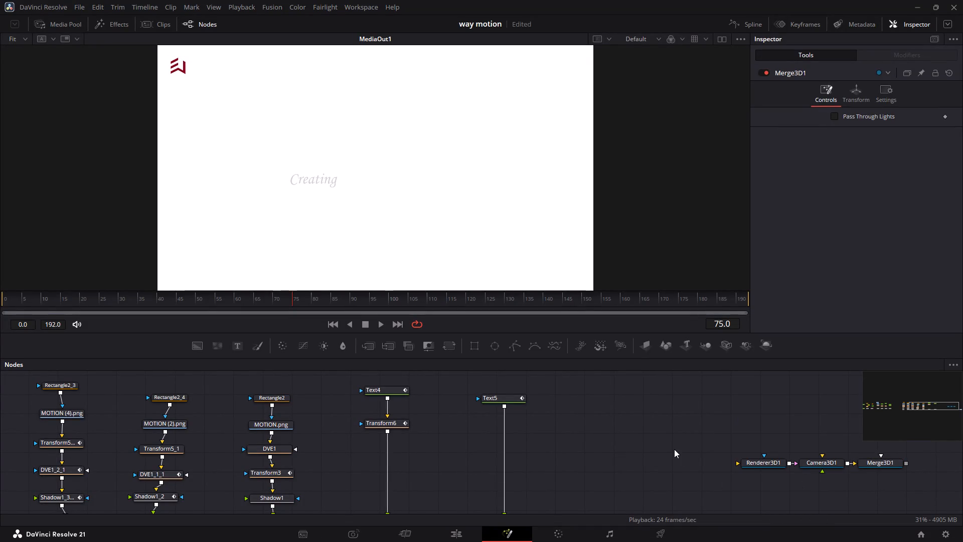
Rearrange the 3D nodes with Camera3D1 above Merge3D1 and Renderer3D1 beside it, and disconnect Camera3D1 from Renderer3D1, keeping its link to Merge3D1.
{"action": "scroll", "coordinate": [674, 449], "scroll_direction": "left", "scroll_amount": 3}
{"action": "left_click_drag", "start_coordinate": [689, 461], "coordinate": [440, 469]}
{"action": "left_click", "coordinate": [638, 454]}
{"action": "left_click_drag", "start_coordinate": [638, 461], "coordinate": [580, 432]}
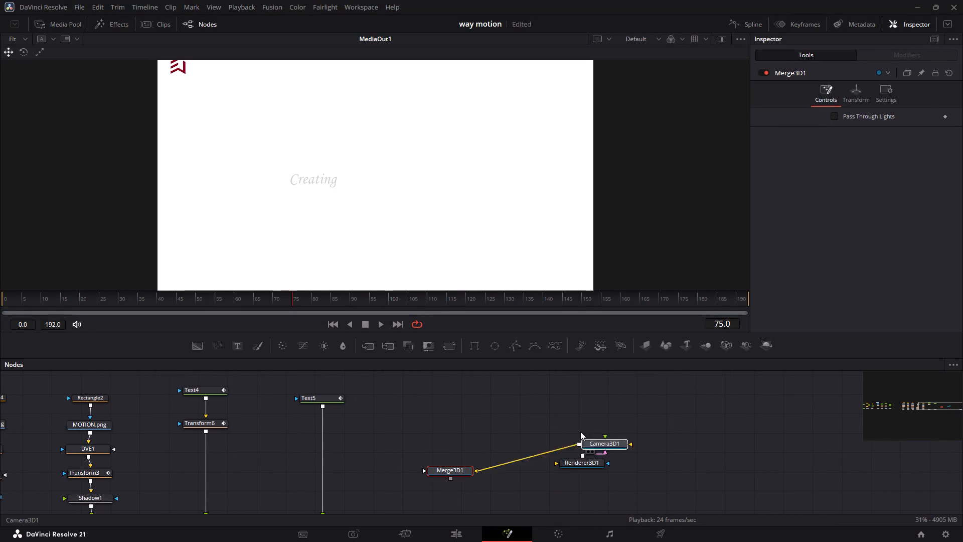
{"action": "left_click_drag", "start_coordinate": [580, 432], "coordinate": [462, 402]}
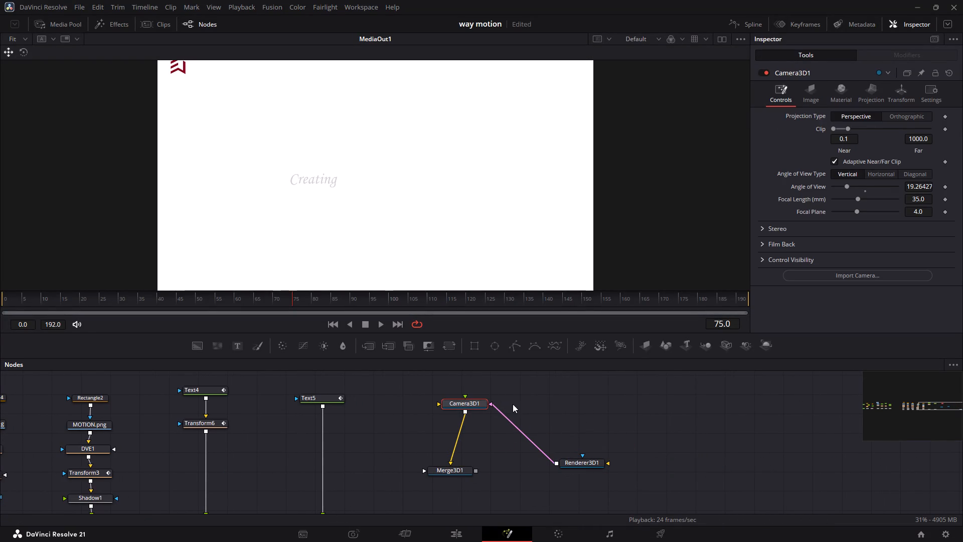
{"action": "left_click_drag", "start_coordinate": [494, 405], "coordinate": [511, 445]}
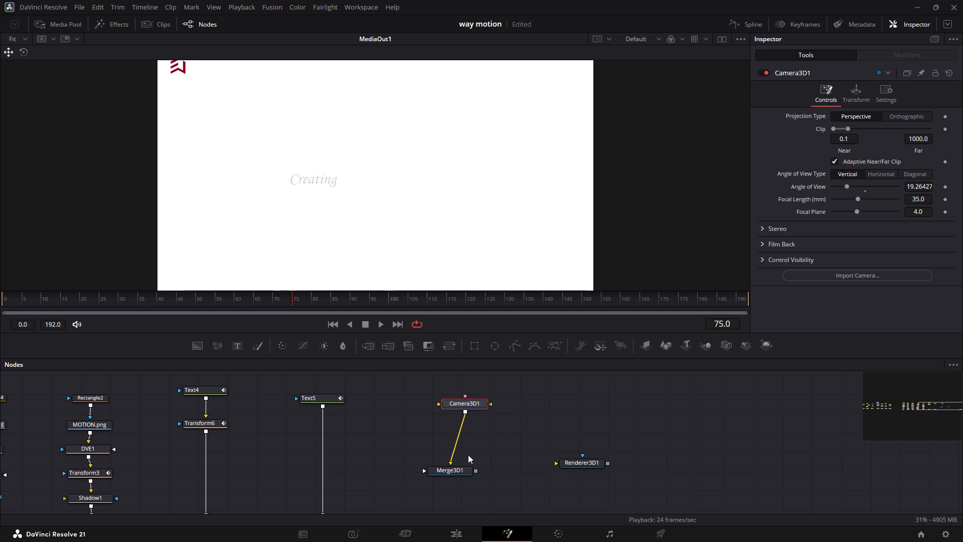
{"action": "left_click_drag", "start_coordinate": [592, 463], "coordinate": [534, 482]}
Place Renderer3D1 between Merge13 and MediaOut1, detached from Merge13, and connect Merge3D1 through Renderer3D1 to MediaOut1.
{"action": "scroll", "coordinate": [528, 460], "scroll_direction": "down", "scroll_amount": 2}
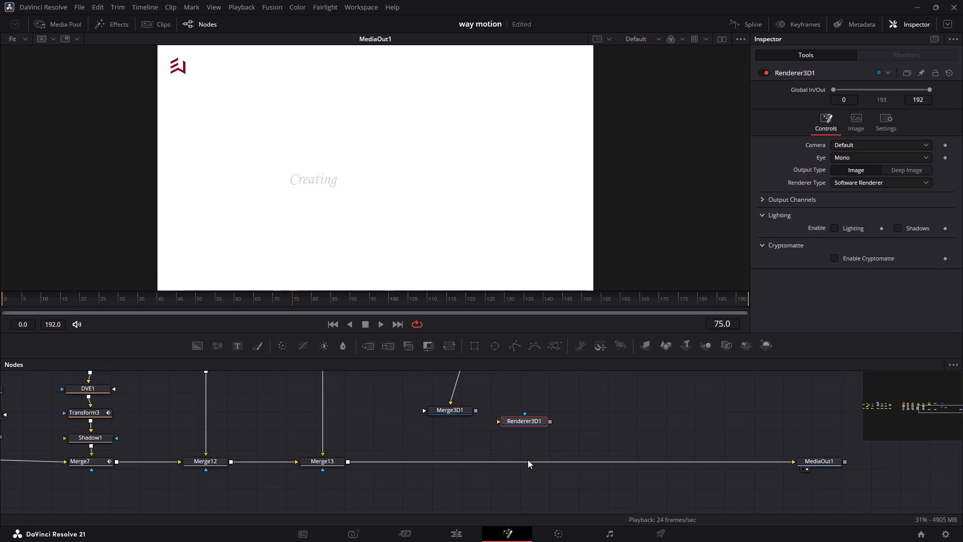
{"action": "scroll", "coordinate": [554, 443], "scroll_direction": "up", "scroll_amount": 1}
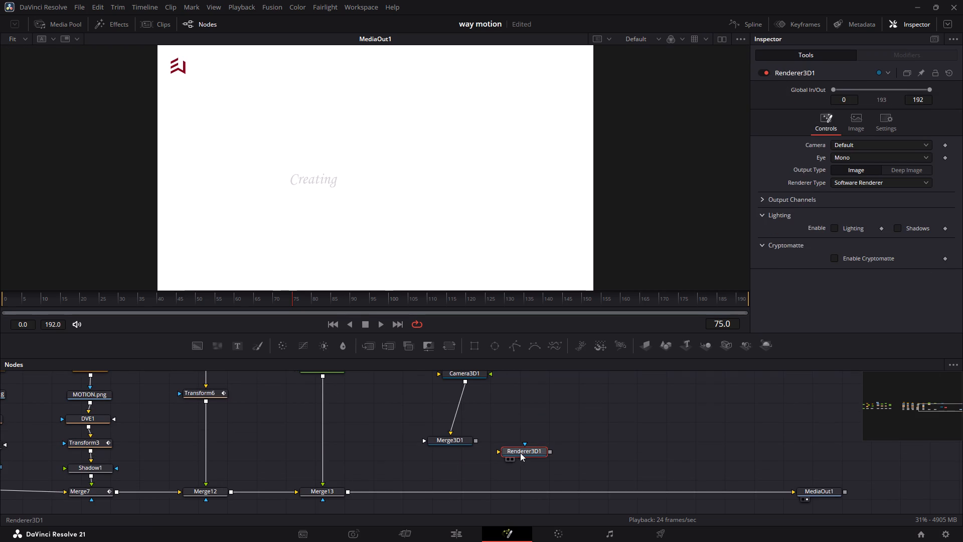
{"action": "left_click_drag", "start_coordinate": [529, 450], "coordinate": [551, 492]}
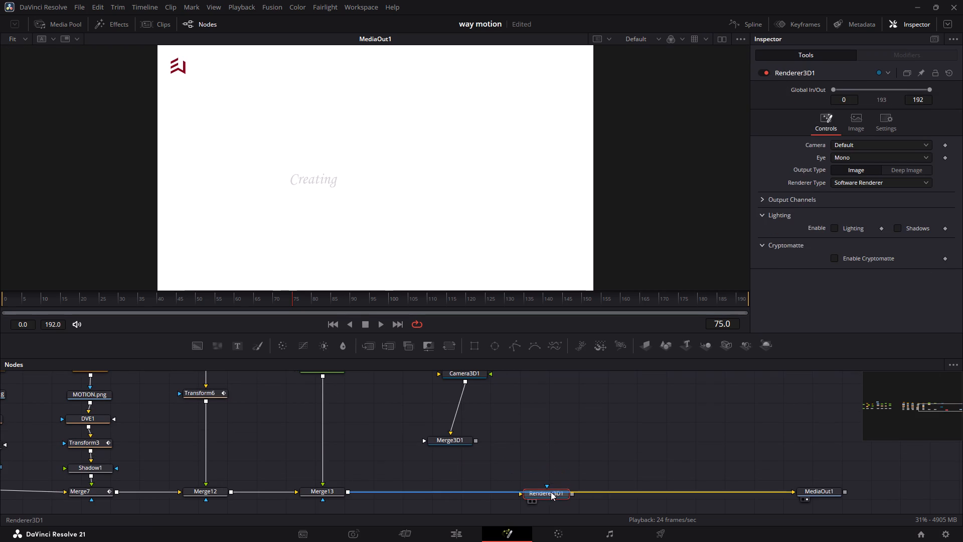
{"action": "left_click_drag", "start_coordinate": [551, 492], "coordinate": [549, 491]}
{"action": "left_click", "coordinate": [549, 490], "text": "shift"}
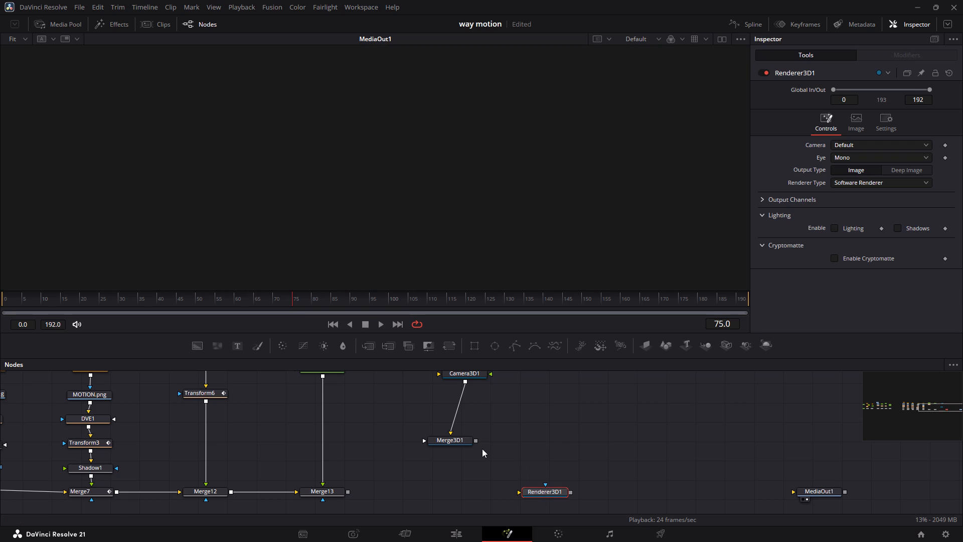
{"action": "left_click_drag", "start_coordinate": [475, 440], "coordinate": [536, 490]}
{"action": "left_click_drag", "start_coordinate": [570, 491], "coordinate": [810, 489]}
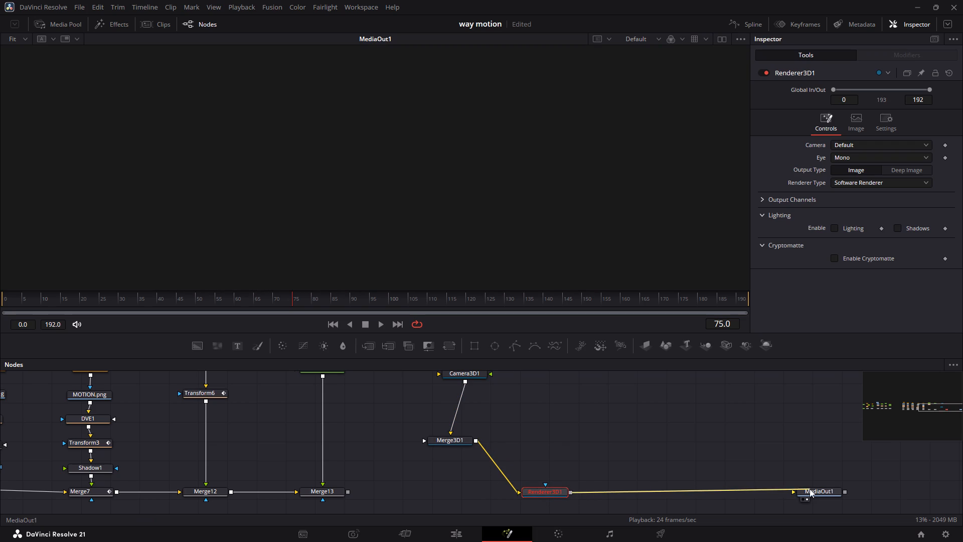
{"action": "left_click_drag", "start_coordinate": [810, 489], "coordinate": [810, 490]}
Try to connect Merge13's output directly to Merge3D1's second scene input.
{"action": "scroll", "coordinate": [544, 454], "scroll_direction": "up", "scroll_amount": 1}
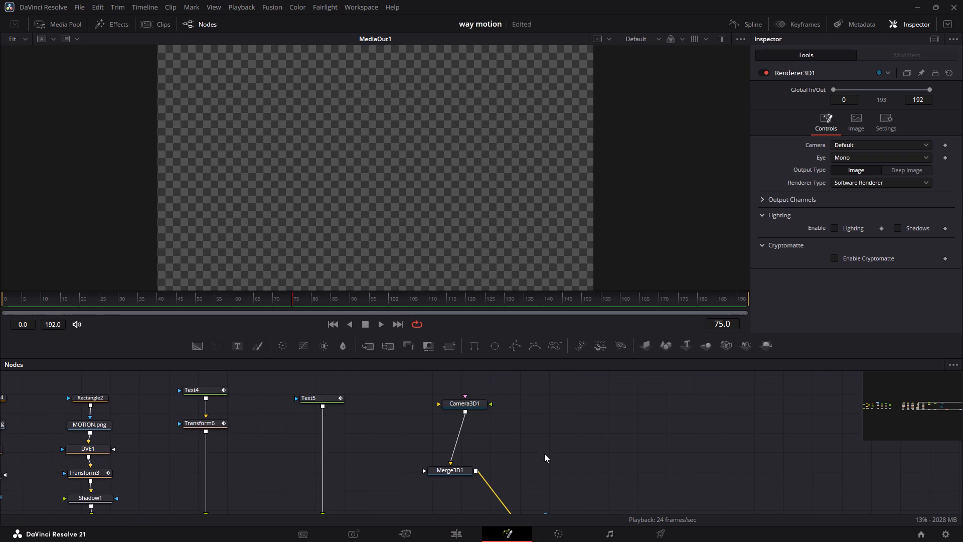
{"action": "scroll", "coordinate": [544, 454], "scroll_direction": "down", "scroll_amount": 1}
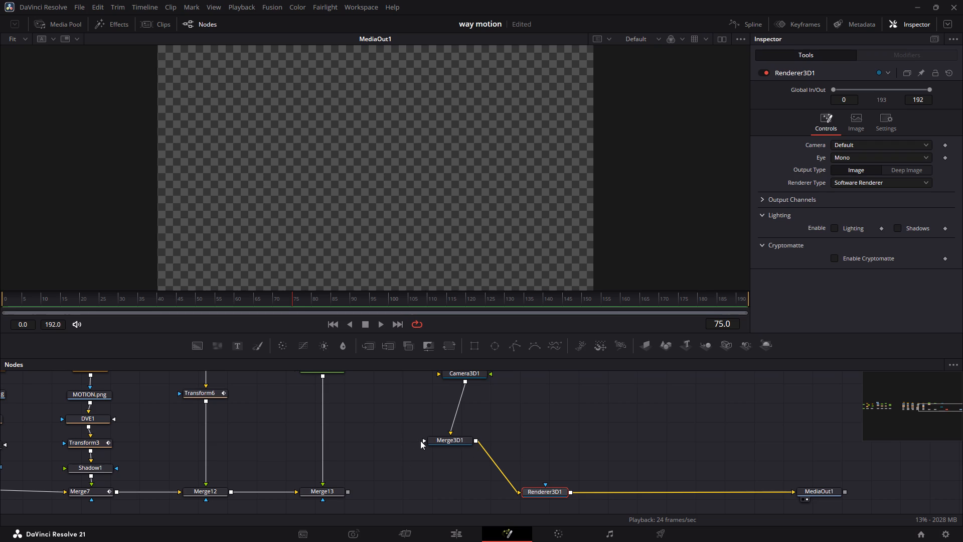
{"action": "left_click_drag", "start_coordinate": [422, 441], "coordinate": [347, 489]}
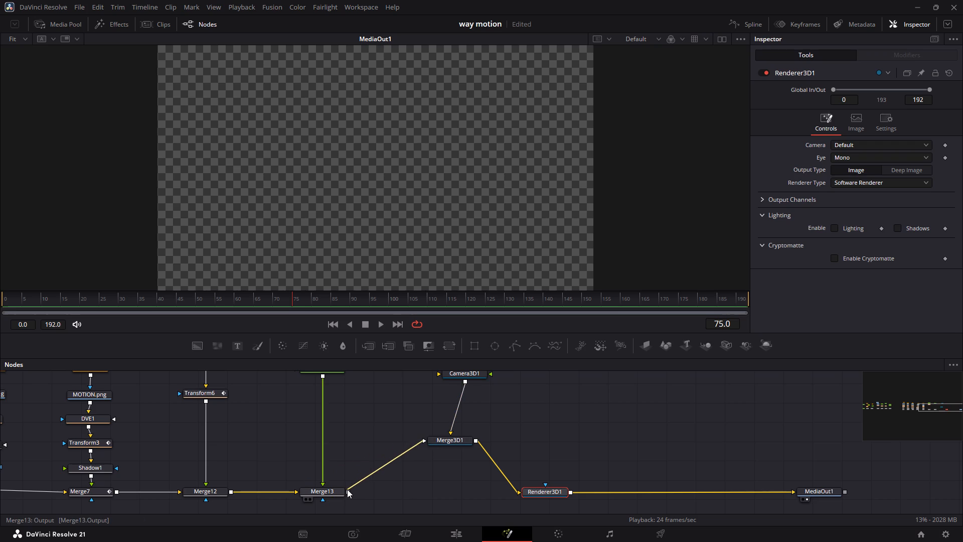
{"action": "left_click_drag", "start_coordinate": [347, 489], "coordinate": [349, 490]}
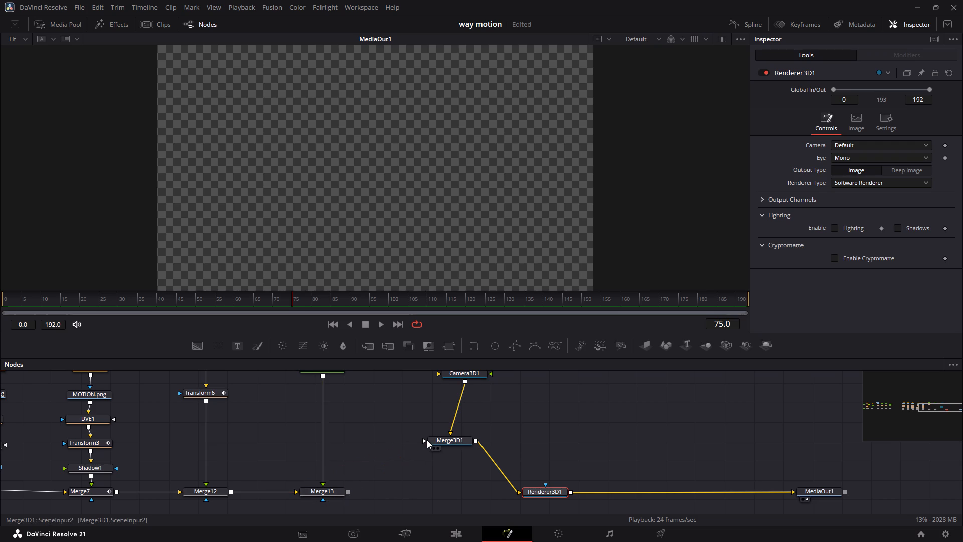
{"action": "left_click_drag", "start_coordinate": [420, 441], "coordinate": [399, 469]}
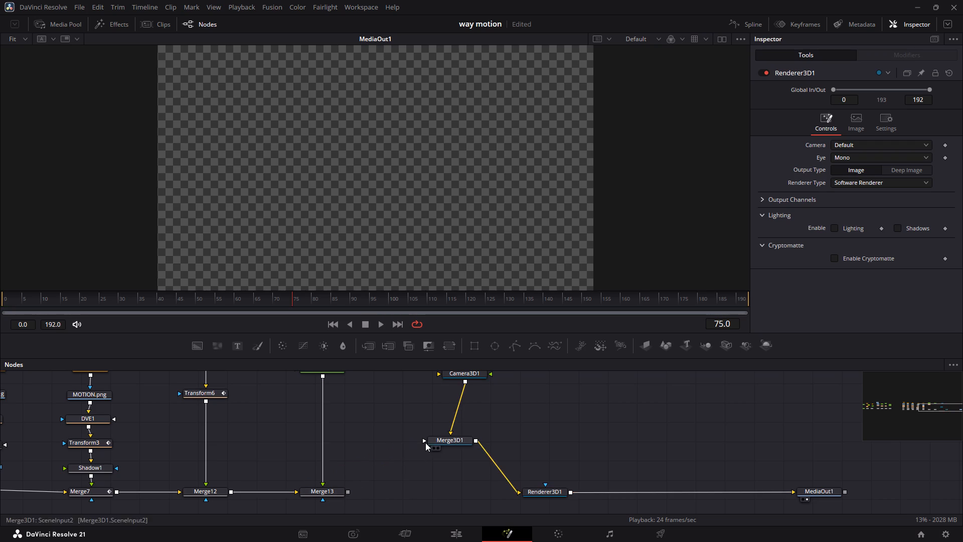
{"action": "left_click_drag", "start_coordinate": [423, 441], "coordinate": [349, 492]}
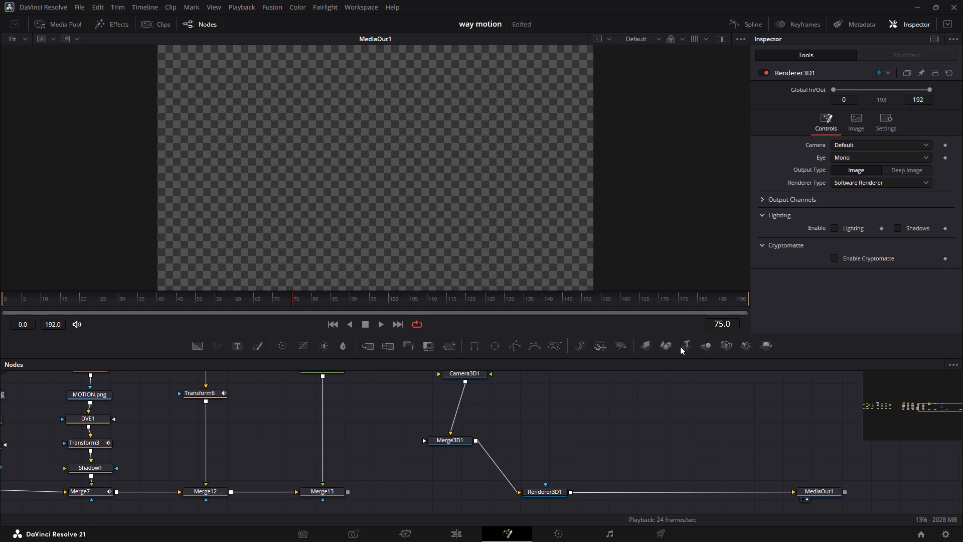
Add an Image Plane 3D node next to Merge13.
{"action": "left_click", "coordinate": [645, 344]}
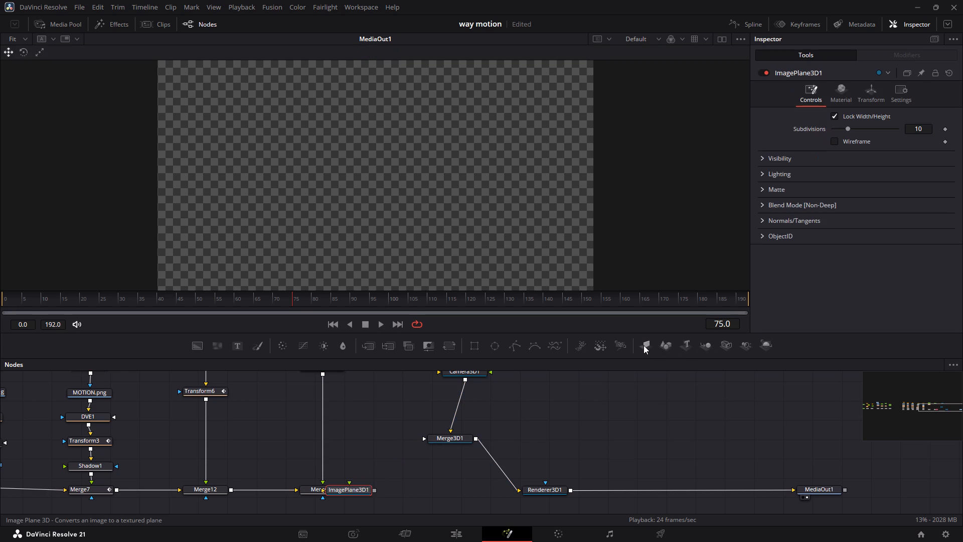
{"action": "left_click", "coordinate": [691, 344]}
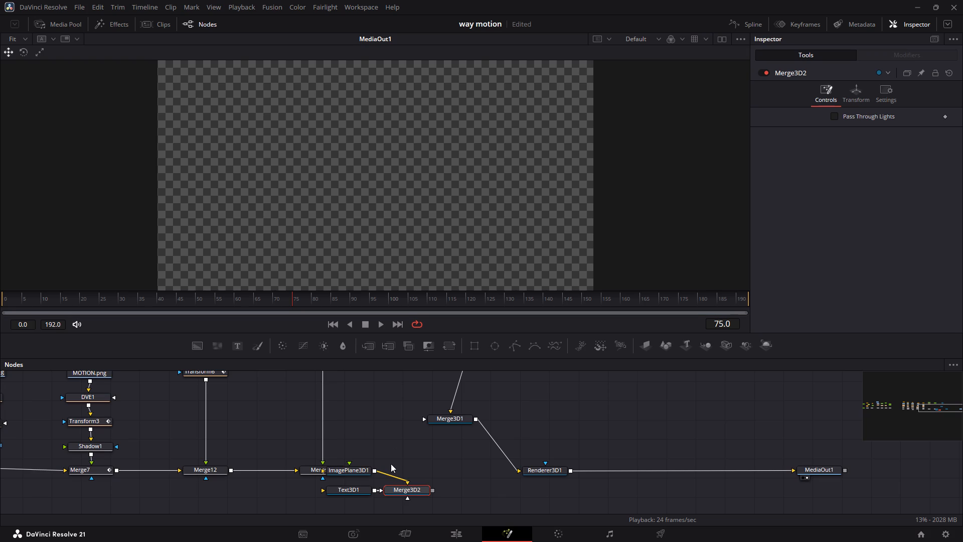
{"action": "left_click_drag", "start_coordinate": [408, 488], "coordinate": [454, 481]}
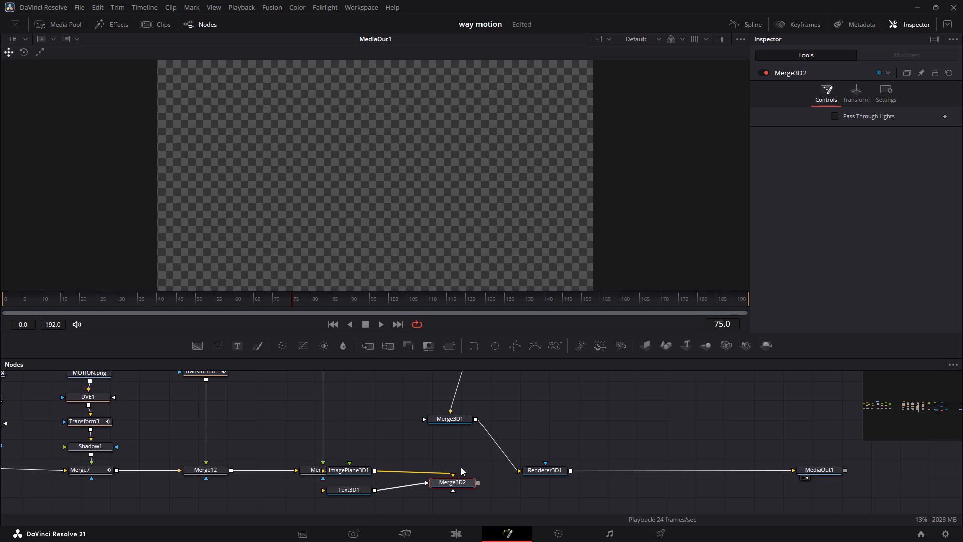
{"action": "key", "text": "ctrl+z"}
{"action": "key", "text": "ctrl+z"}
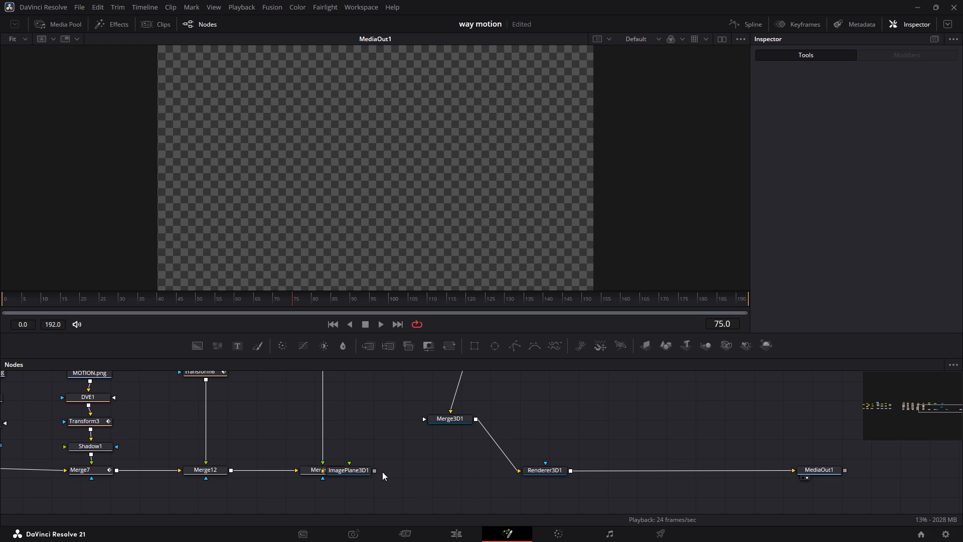
Place ImagePlane3D1 after Merge13, connect Merge13 through it into Merge3D1, and line Merge3D1 up beneath Camera3D1.
{"action": "left_click_drag", "start_coordinate": [360, 471], "coordinate": [421, 473]}
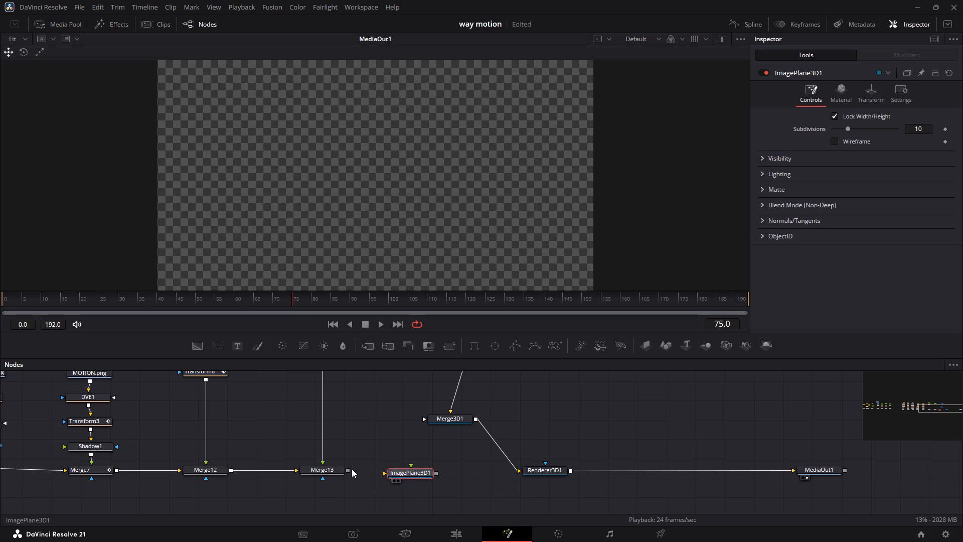
{"action": "left_click_drag", "start_coordinate": [350, 469], "coordinate": [406, 475]}
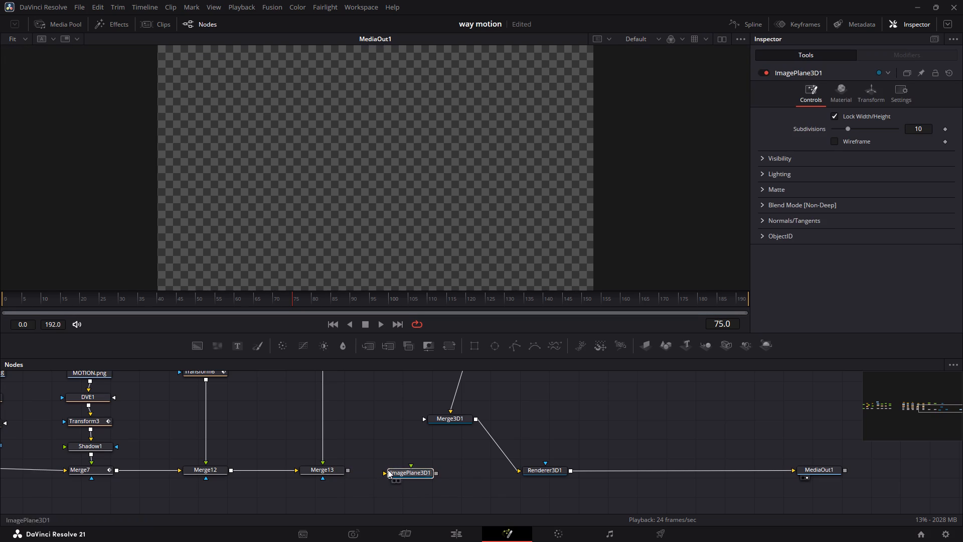
{"action": "left_click", "coordinate": [388, 470]}
{"action": "left_click", "coordinate": [390, 455]}
{"action": "left_click_drag", "start_coordinate": [347, 469], "coordinate": [393, 477]}
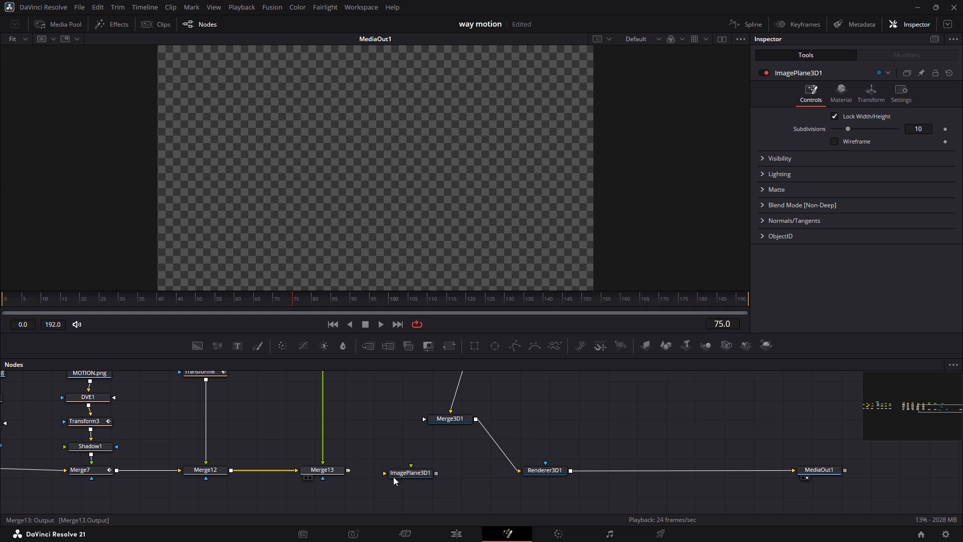
{"action": "left_click_drag", "start_coordinate": [393, 477], "coordinate": [404, 476]}
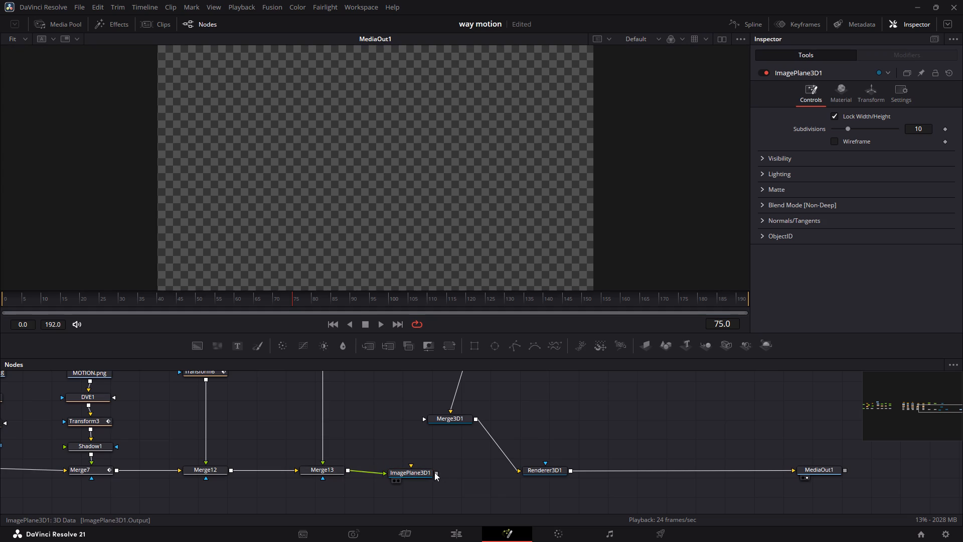
{"action": "left_click_drag", "start_coordinate": [434, 472], "coordinate": [425, 420]}
{"action": "left_click_drag", "start_coordinate": [444, 420], "coordinate": [459, 445]}
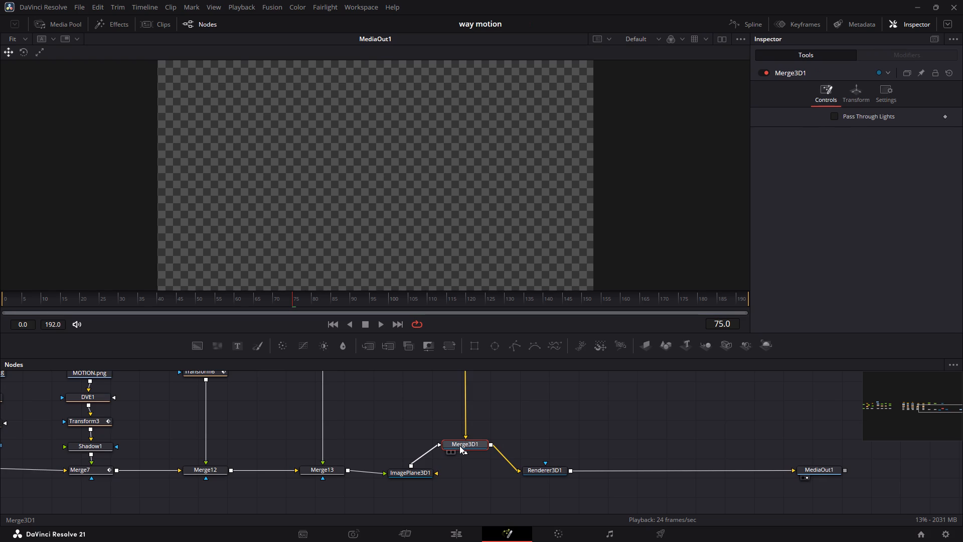
Show two viewers side by side and view Camera3D1, followed by Merge3D1, in the viewer that held the logo image.
{"action": "left_click", "coordinate": [721, 36]}
{"action": "scroll", "coordinate": [480, 425], "scroll_direction": "up", "scroll_amount": 2}
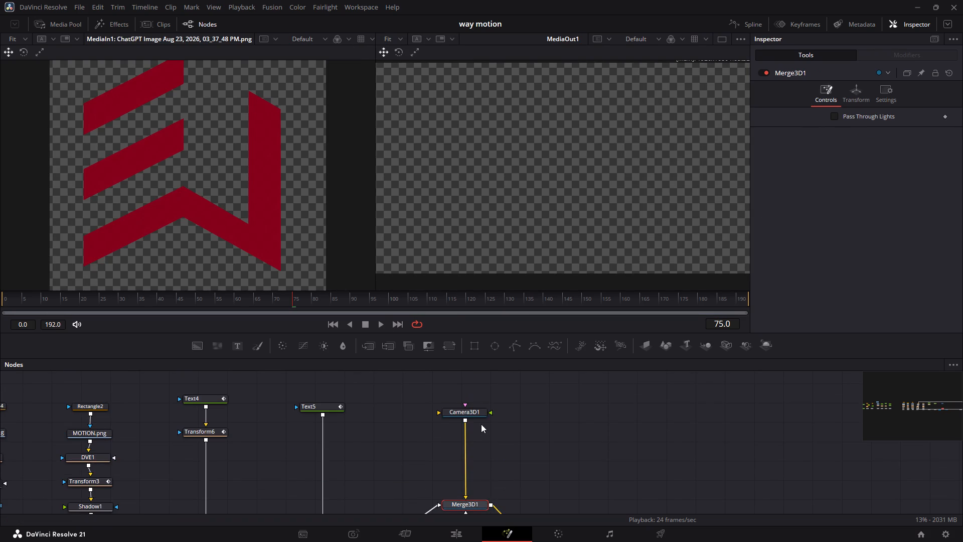
{"action": "left_click_drag", "start_coordinate": [472, 411], "coordinate": [247, 110]}
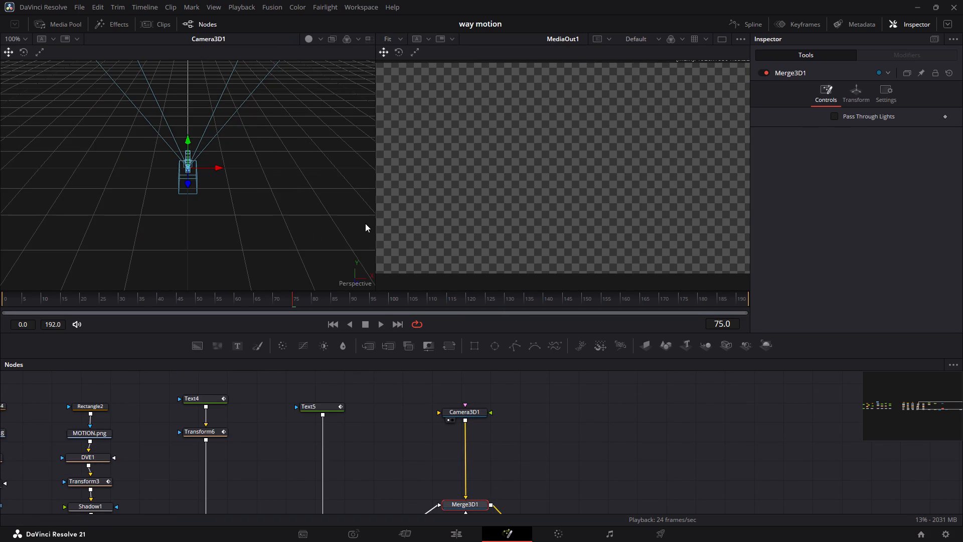
{"action": "scroll", "coordinate": [434, 285], "scroll_direction": "down", "scroll_amount": 2}
{"action": "scroll", "coordinate": [618, 99], "scroll_direction": "up", "scroll_amount": 2}
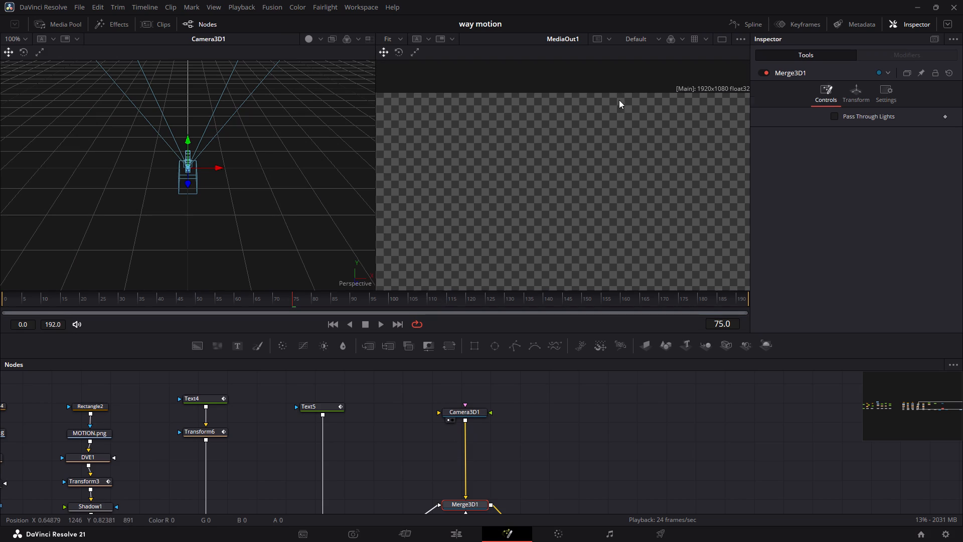
{"action": "scroll", "coordinate": [619, 100], "scroll_direction": "up", "scroll_amount": 1}
{"action": "scroll", "coordinate": [622, 180], "scroll_direction": "down", "scroll_amount": 1}
{"action": "scroll", "coordinate": [586, 226], "scroll_direction": "down", "scroll_amount": 1}
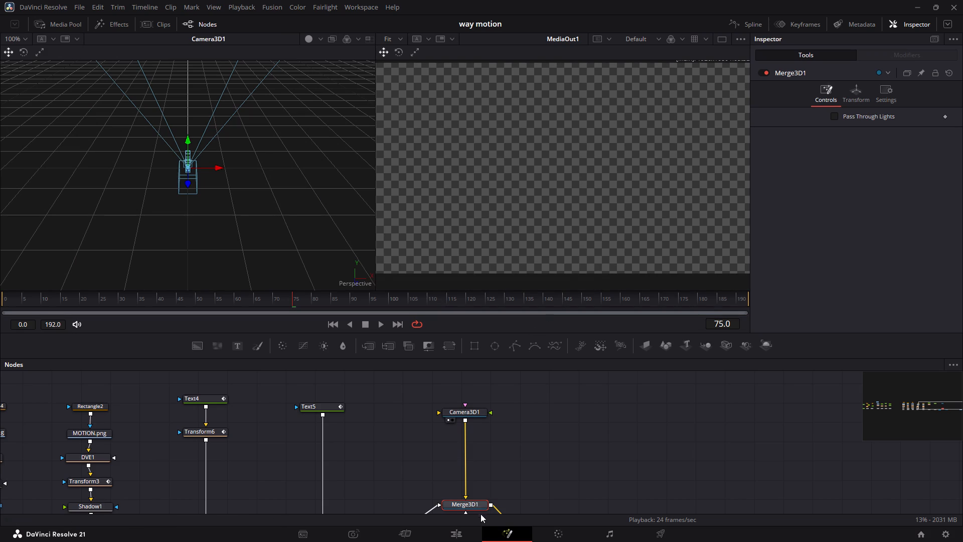
{"action": "left_click_drag", "start_coordinate": [479, 504], "coordinate": [266, 94]}
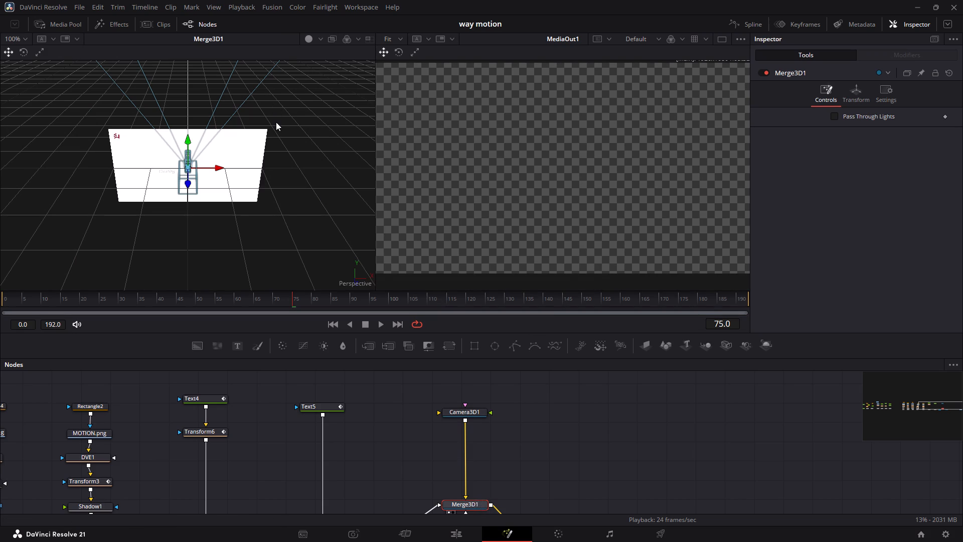
{"action": "scroll", "coordinate": [275, 126], "scroll_direction": "down", "scroll_amount": 1}
{"action": "scroll", "coordinate": [275, 127], "scroll_direction": "up", "scroll_amount": 1}
Move the Merge3D1 scene down along its Y axis in the perspective view.
{"action": "left_click_drag", "start_coordinate": [189, 141], "coordinate": [193, 172]}
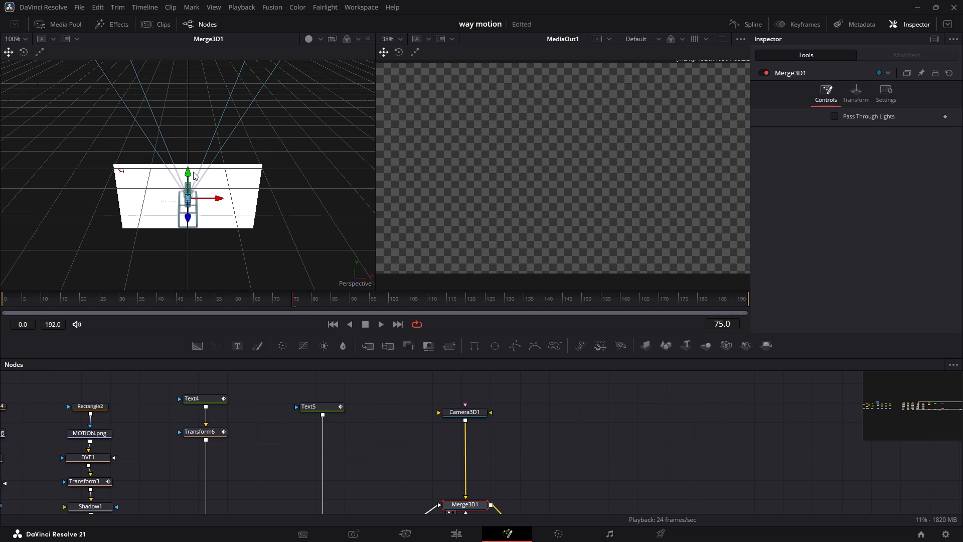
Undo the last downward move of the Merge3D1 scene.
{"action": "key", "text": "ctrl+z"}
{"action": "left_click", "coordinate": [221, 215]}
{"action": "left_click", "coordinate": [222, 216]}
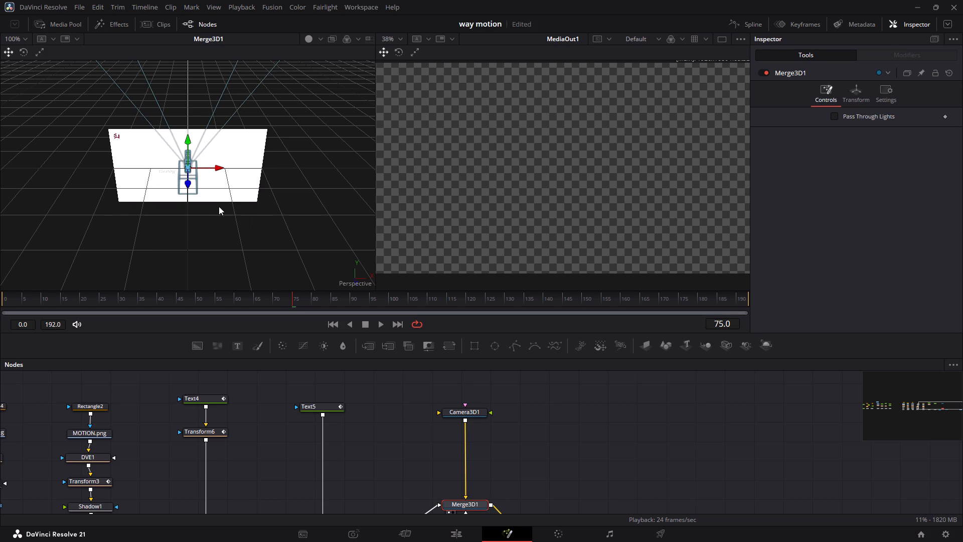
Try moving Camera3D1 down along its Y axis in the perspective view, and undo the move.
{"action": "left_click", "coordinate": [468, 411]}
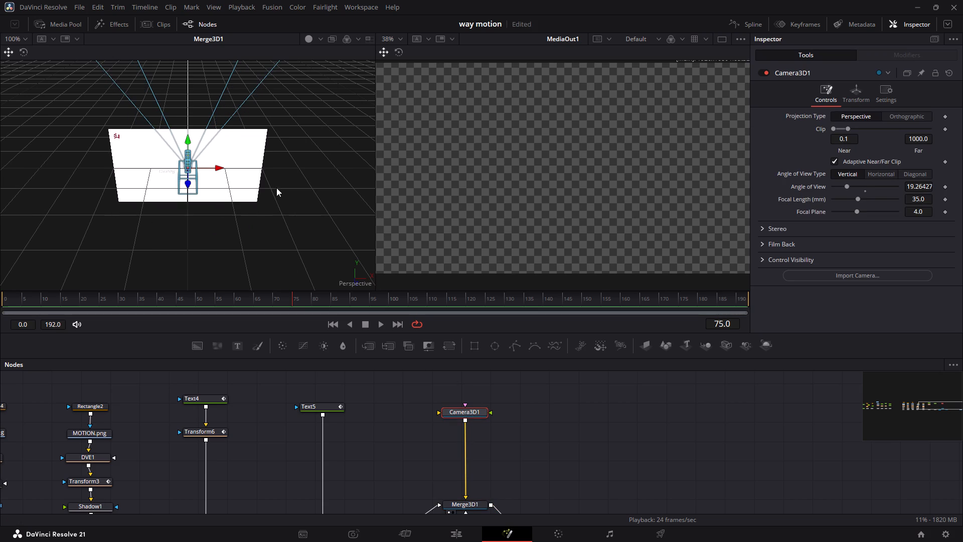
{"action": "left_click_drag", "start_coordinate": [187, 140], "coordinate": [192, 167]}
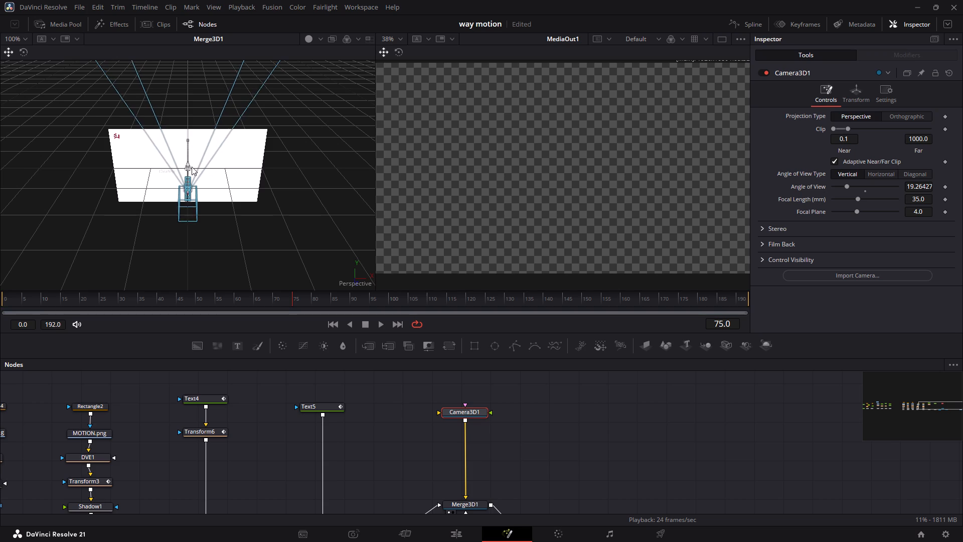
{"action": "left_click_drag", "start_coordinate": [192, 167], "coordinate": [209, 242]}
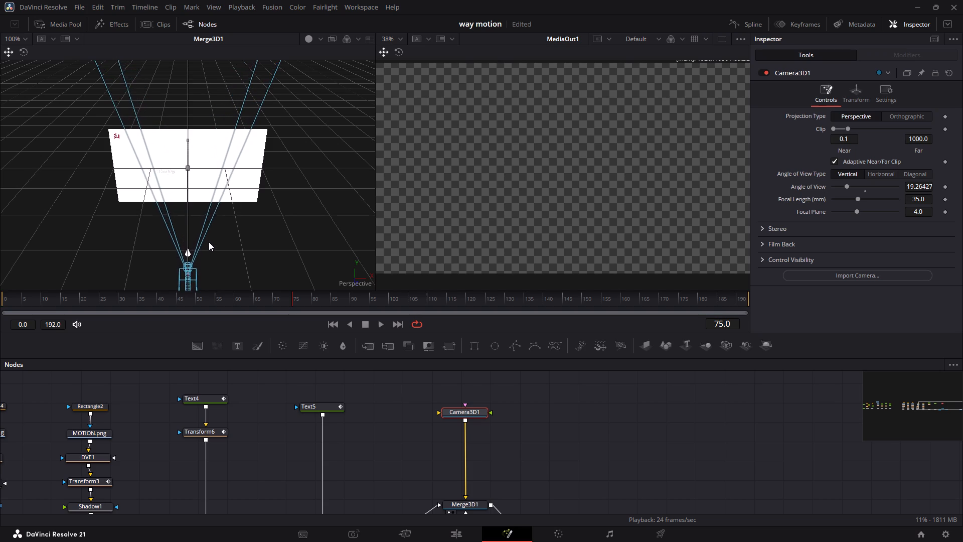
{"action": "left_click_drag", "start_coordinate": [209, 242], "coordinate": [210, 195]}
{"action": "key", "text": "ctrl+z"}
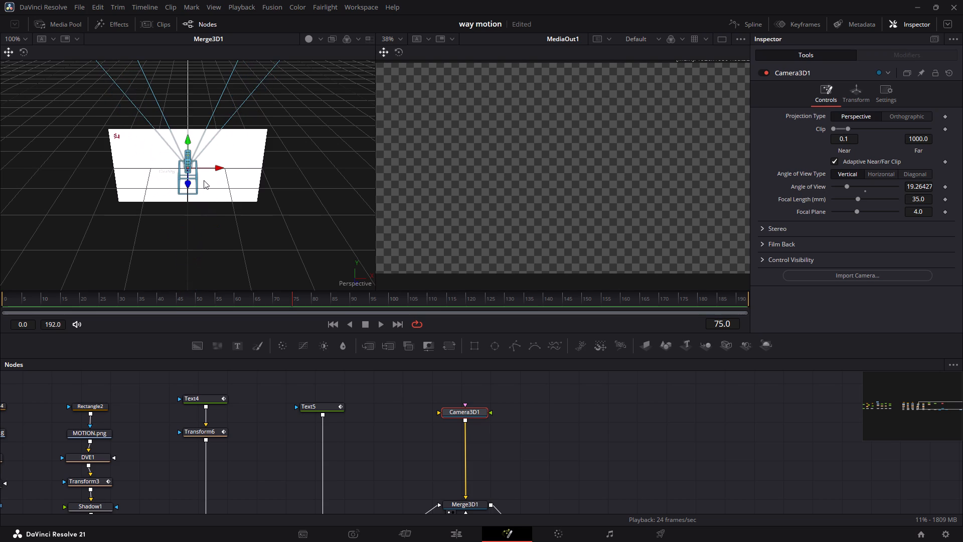
Pull Camera3D1 back along its Z axis until the image plane fills the rendered frame and the logo enters its corner.
{"action": "left_click_drag", "start_coordinate": [187, 182], "coordinate": [197, 247]}
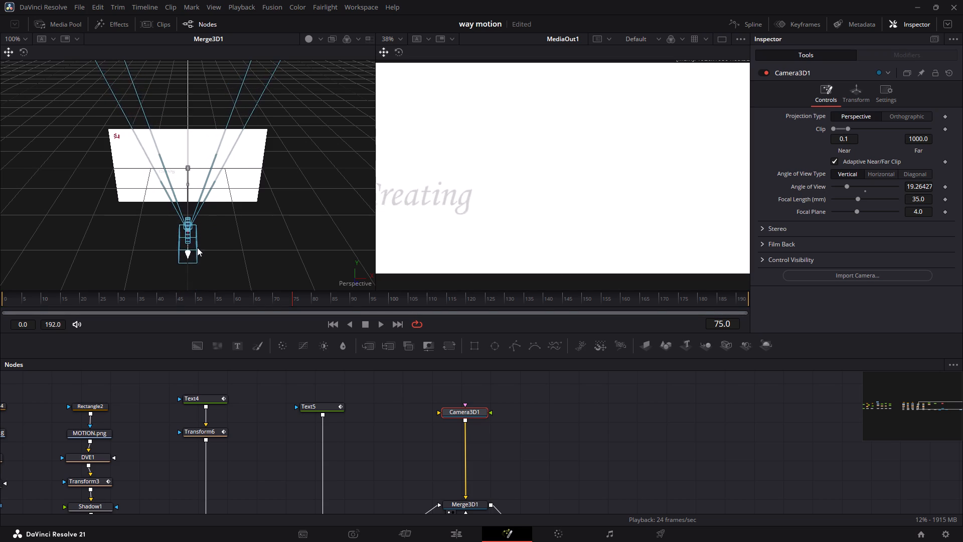
{"action": "left_click_drag", "start_coordinate": [197, 247], "coordinate": [267, 387]}
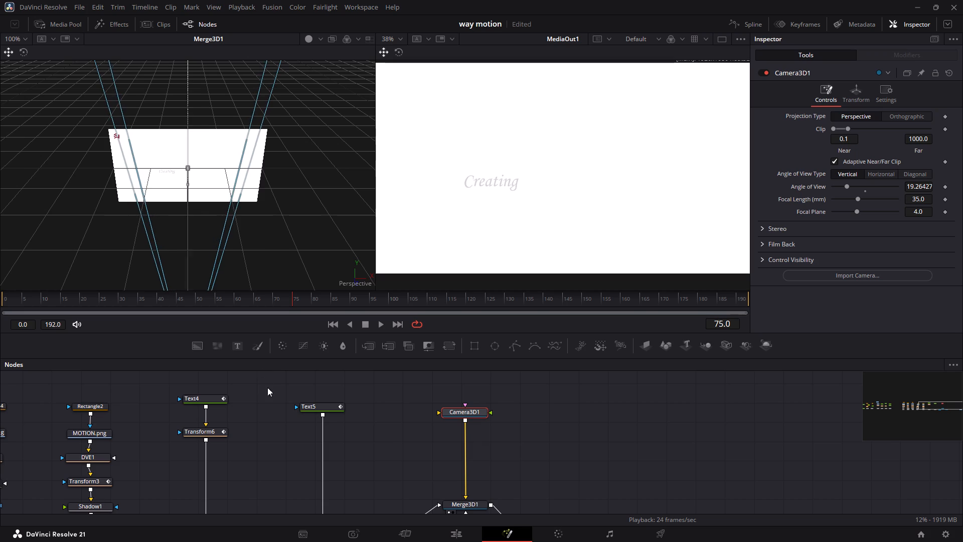
{"action": "left_click_drag", "start_coordinate": [267, 387], "coordinate": [299, 521]}
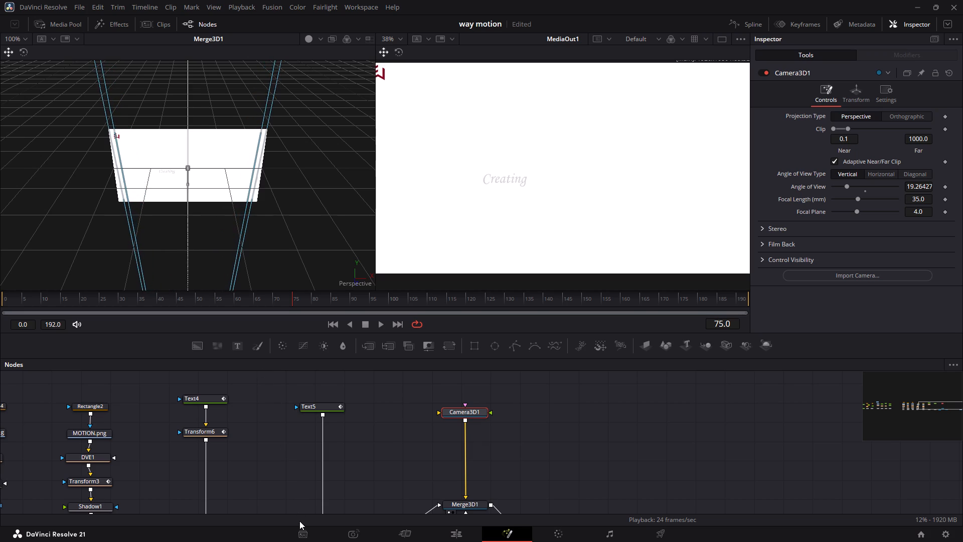
{"action": "left_click_drag", "start_coordinate": [299, 521], "coordinate": [303, 538]}
Examine how the camera and the image plane sit relative to each other in the perspective view from several angles.
{"action": "scroll", "coordinate": [198, 158], "scroll_direction": "down", "scroll_amount": 1}
{"action": "scroll", "coordinate": [198, 158], "scroll_direction": "up", "scroll_amount": 2}
{"action": "scroll", "coordinate": [198, 155], "scroll_direction": "down", "scroll_amount": 1, "text": "ctrl"}
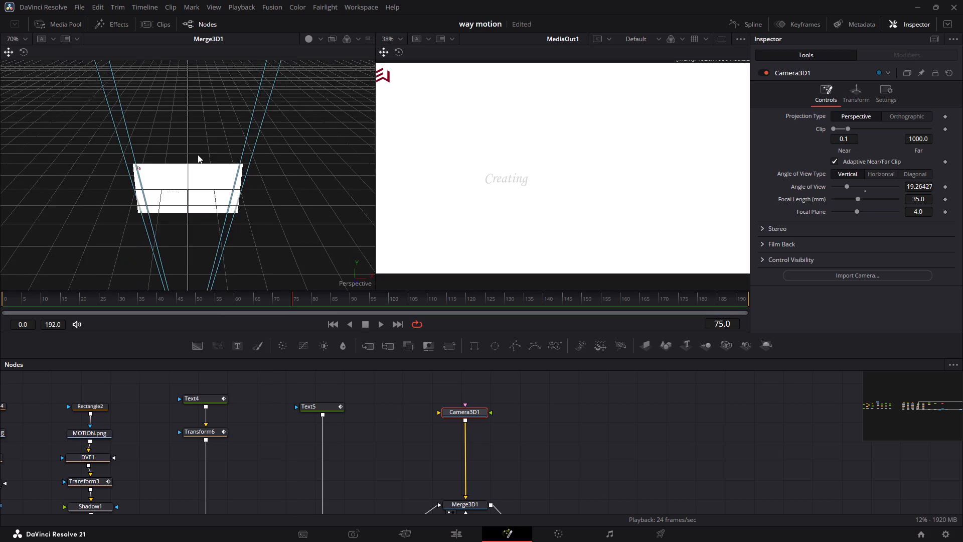
{"action": "scroll", "coordinate": [198, 155], "scroll_direction": "down", "scroll_amount": 2, "text": "ctrl"}
{"action": "left_click_drag", "start_coordinate": [200, 181], "coordinate": [239, 198], "text": "shift"}
{"action": "scroll", "coordinate": [239, 198], "scroll_direction": "down", "scroll_amount": 1, "text": "shift"}
{"action": "scroll", "coordinate": [239, 198], "scroll_direction": "up", "scroll_amount": 2, "text": "shift"}
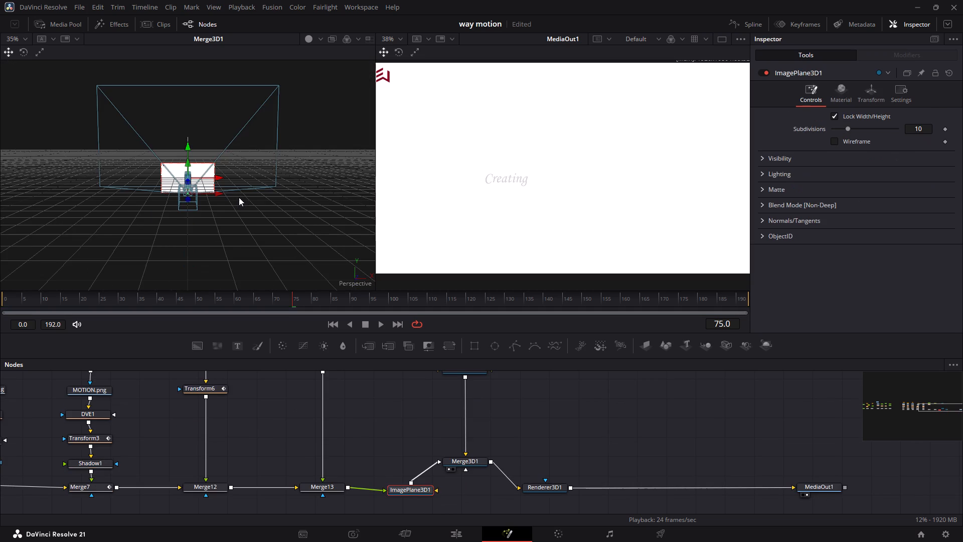
{"action": "scroll", "coordinate": [239, 197], "scroll_direction": "down", "scroll_amount": 1, "text": "shift"}
{"action": "scroll", "coordinate": [239, 197], "scroll_direction": "up", "scroll_amount": 1, "text": "shift"}
{"action": "right_click_drag", "start_coordinate": [213, 202], "coordinate": [283, 228], "text": "shift"}
{"action": "left_click_drag", "start_coordinate": [260, 206], "coordinate": [283, 228], "text": "shift"}
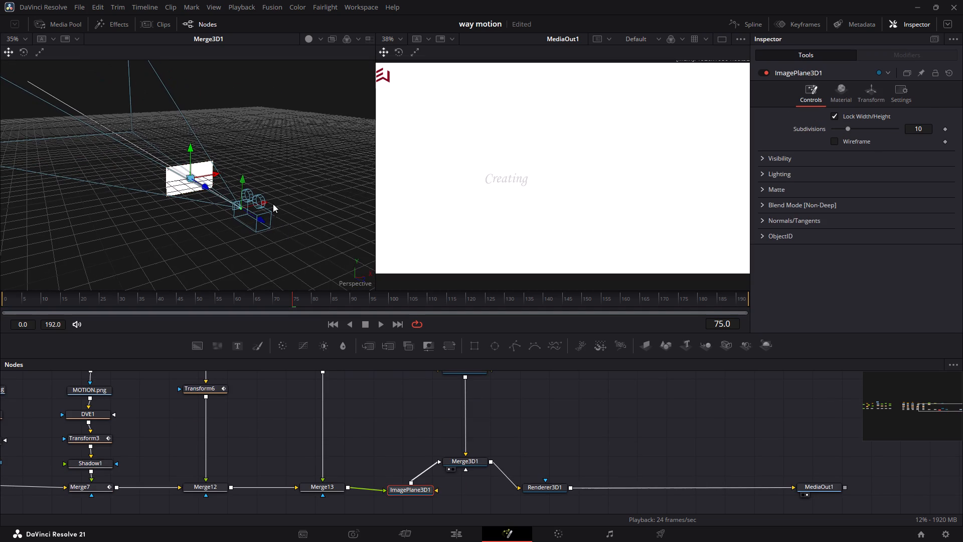
{"action": "right_click_drag", "start_coordinate": [272, 190], "coordinate": [300, 181], "text": "shift"}
{"action": "left_click", "coordinate": [282, 162], "text": "shift"}
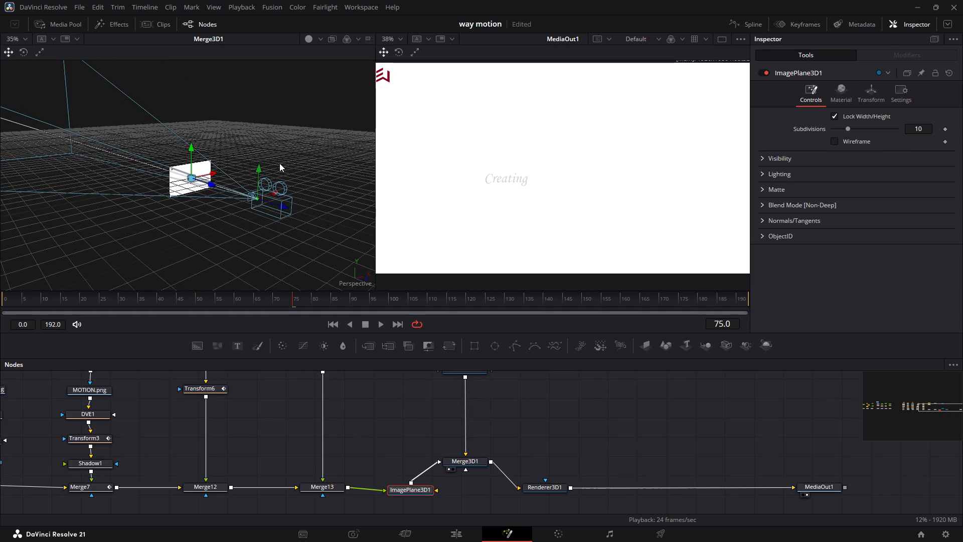
{"action": "scroll", "coordinate": [240, 174], "scroll_direction": "up", "scroll_amount": 1, "text": "shift"}
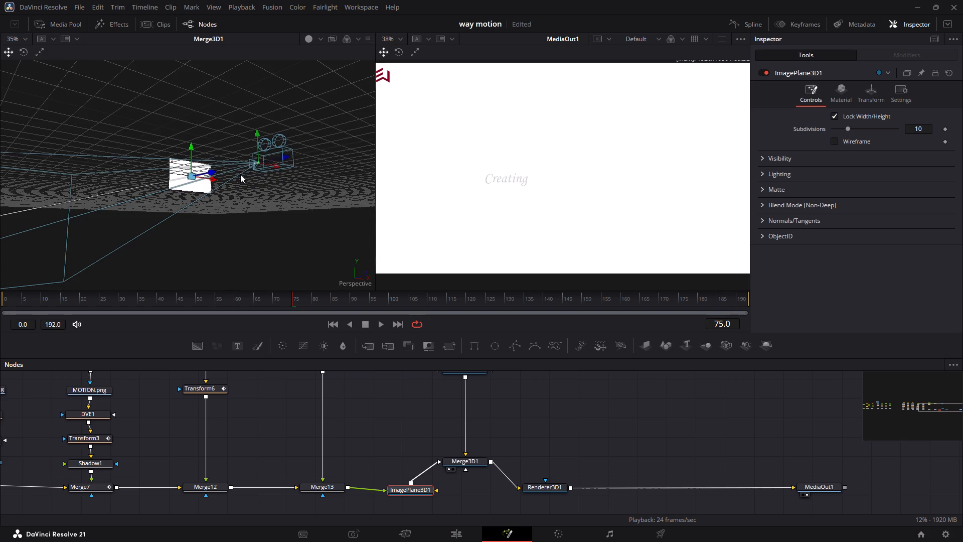
{"action": "scroll", "coordinate": [240, 174], "scroll_direction": "down", "scroll_amount": 1, "text": "shift"}
{"action": "scroll", "coordinate": [231, 177], "scroll_direction": "up", "scroll_amount": 1, "text": "ctrl"}
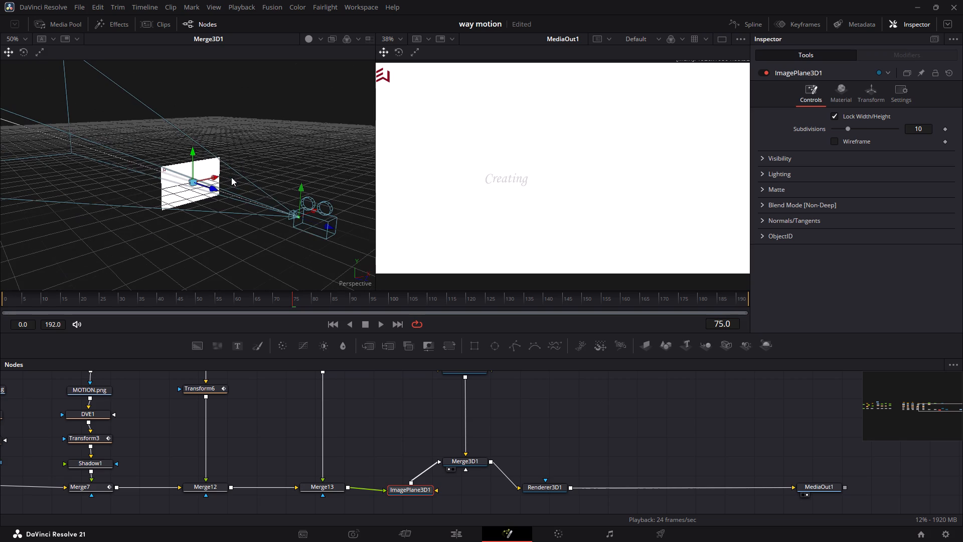
{"action": "scroll", "coordinate": [231, 177], "scroll_direction": "up", "scroll_amount": 1, "text": "ctrl"}
{"action": "scroll", "coordinate": [231, 177], "scroll_direction": "down", "scroll_amount": 1, "text": "ctrl"}
{"action": "left_click_drag", "start_coordinate": [254, 235], "coordinate": [240, 236], "text": "shift"}
{"action": "left_click_drag", "start_coordinate": [235, 233], "coordinate": [236, 235], "text": "ctrl"}
{"action": "left_click_drag", "start_coordinate": [236, 235], "coordinate": [225, 232], "text": "ctrl"}
{"action": "scroll", "coordinate": [217, 220], "scroll_direction": "down", "scroll_amount": 1}
{"action": "scroll", "coordinate": [217, 220], "scroll_direction": "up", "scroll_amount": 1}
{"action": "left_click_drag", "start_coordinate": [285, 185], "coordinate": [270, 188], "text": "shift"}
{"action": "scroll", "coordinate": [262, 176], "scroll_direction": "down", "scroll_amount": 1}
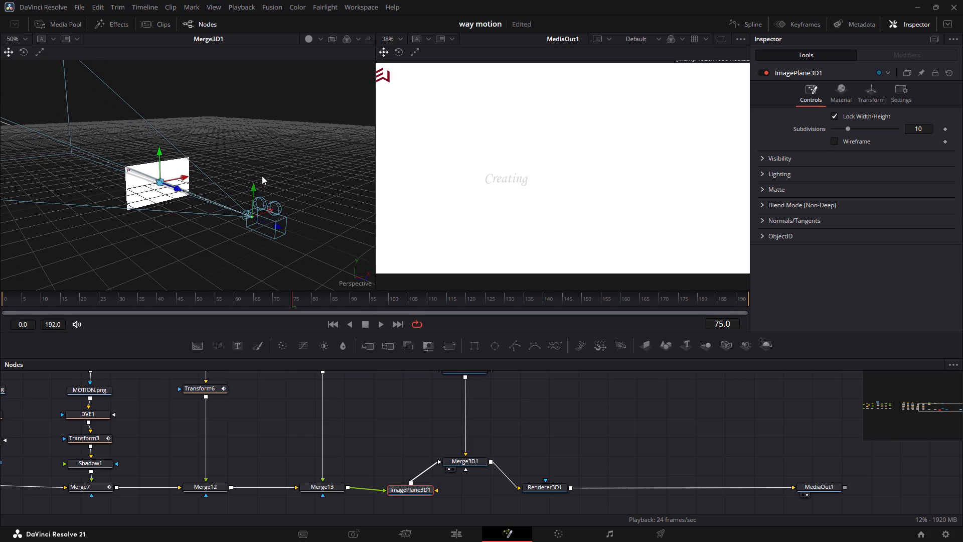
{"action": "left_click", "coordinate": [256, 169], "text": "ctrl+shift"}
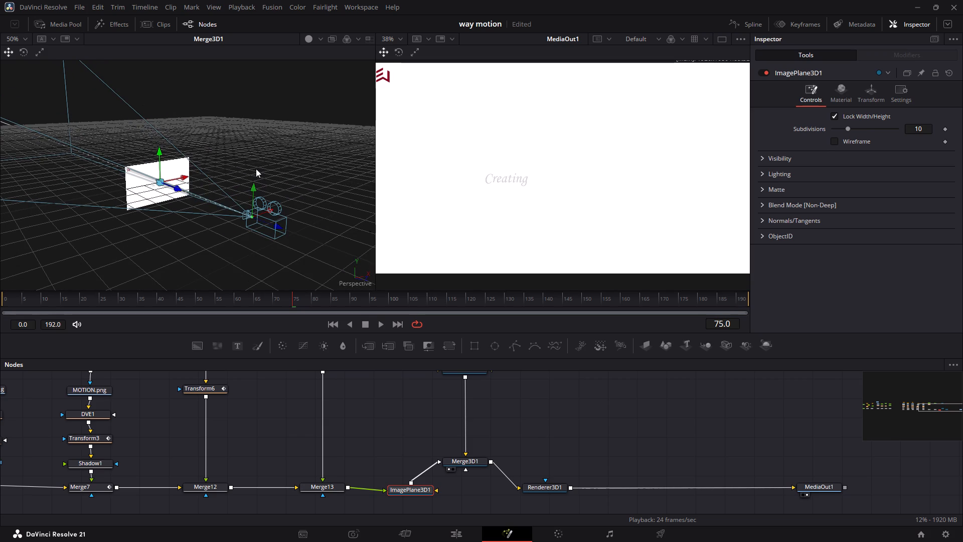
{"action": "left_click", "coordinate": [253, 164], "text": "ctrl+shift"}
{"action": "scroll", "coordinate": [245, 166], "scroll_direction": "down", "scroll_amount": 2, "text": "ctrl+shift"}
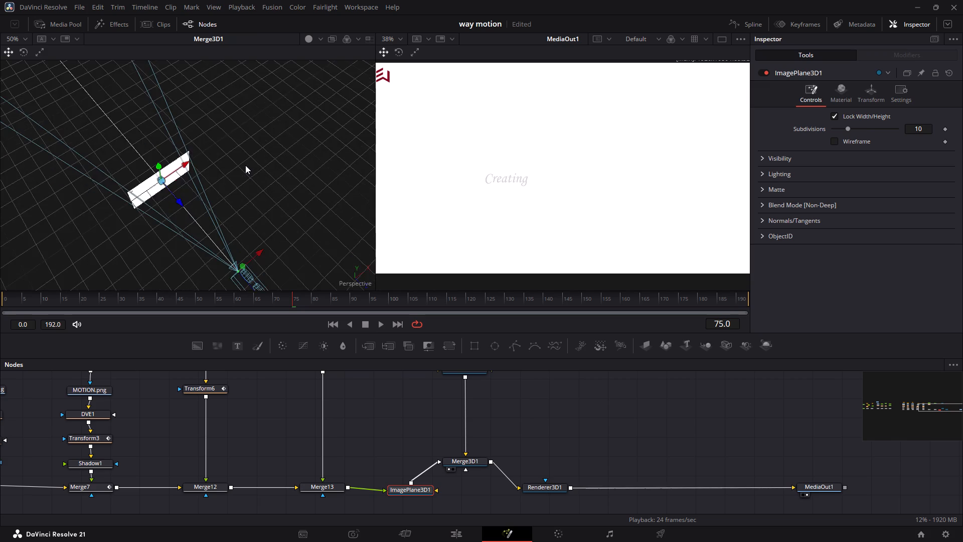
{"action": "scroll", "coordinate": [245, 165], "scroll_direction": "up", "scroll_amount": 3, "text": "ctrl+shift"}
{"action": "scroll", "coordinate": [245, 165], "scroll_direction": "down", "scroll_amount": 1, "text": "ctrl+shift"}
{"action": "right_click_drag", "start_coordinate": [245, 165], "coordinate": [245, 149], "text": "ctrl+shift"}
{"action": "scroll", "coordinate": [235, 151], "scroll_direction": "down", "scroll_amount": 1, "text": "ctrl+shift"}
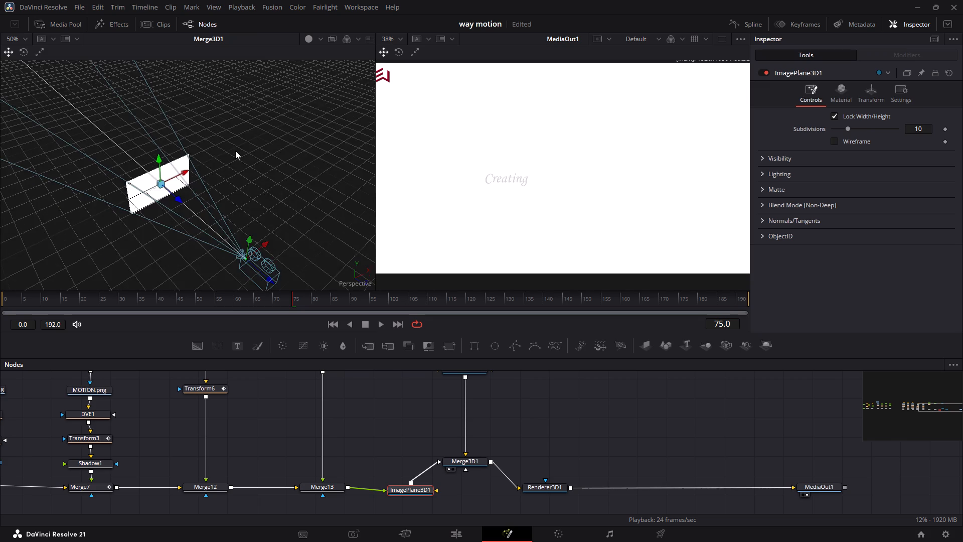
{"action": "scroll", "coordinate": [235, 151], "scroll_direction": "up", "scroll_amount": 2, "text": "ctrl+shift"}
{"action": "scroll", "coordinate": [233, 152], "scroll_direction": "down", "scroll_amount": 1, "text": "ctrl+shift"}
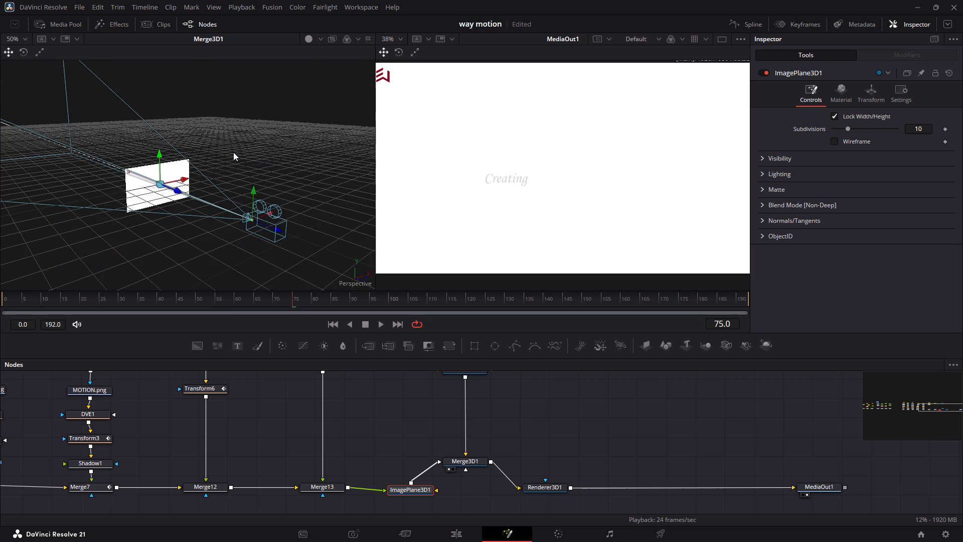
{"action": "left_click_drag", "start_coordinate": [233, 152], "coordinate": [249, 135], "text": "ctrl+shift"}
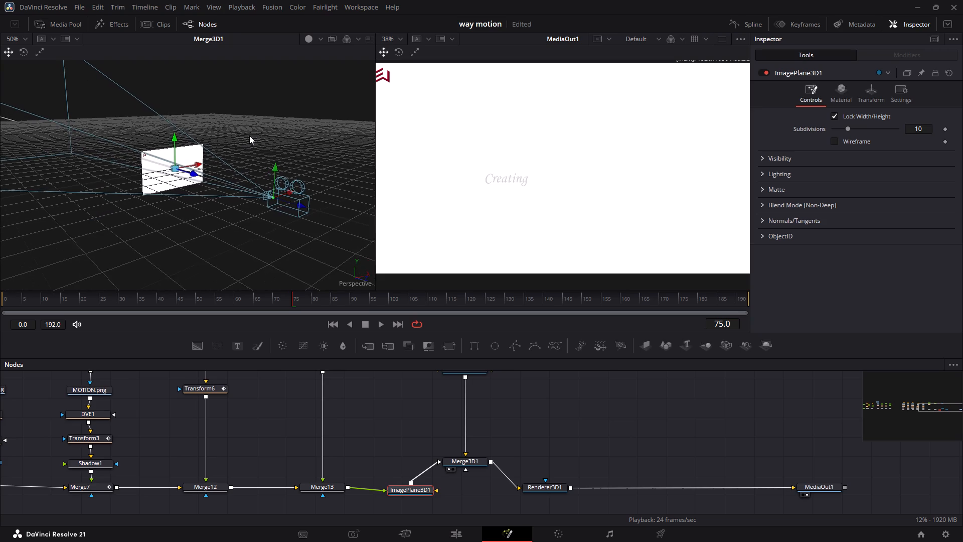
{"action": "left_click_drag", "start_coordinate": [249, 135], "coordinate": [253, 138], "text": "ctrl+shift"}
{"action": "scroll", "coordinate": [208, 164], "scroll_direction": "up", "scroll_amount": 1, "text": "ctrl"}
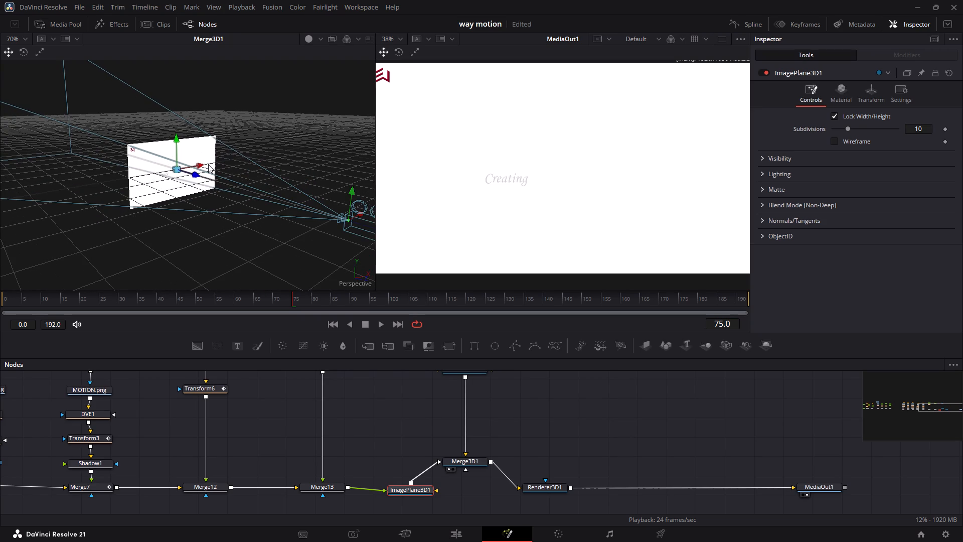
{"action": "scroll", "coordinate": [196, 167], "scroll_direction": "down", "scroll_amount": 1}
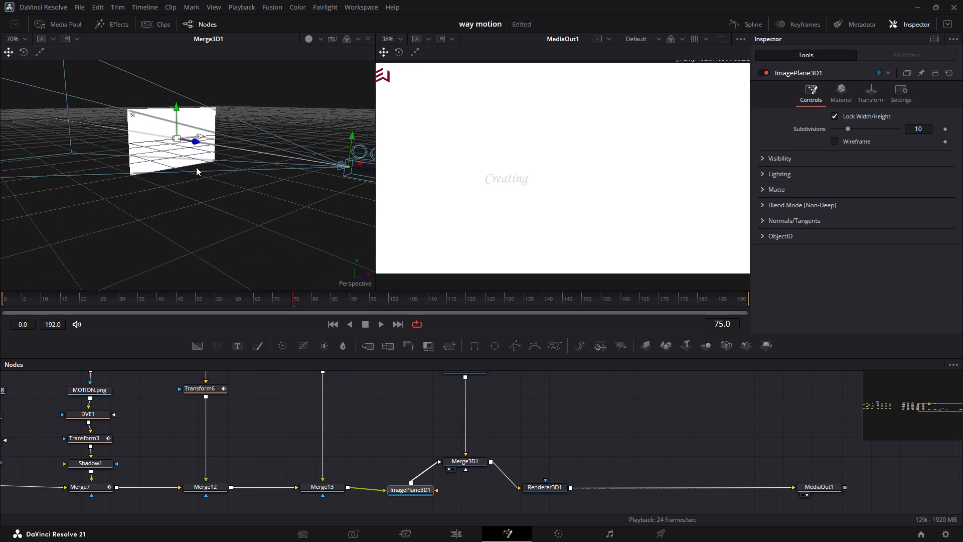
{"action": "scroll", "coordinate": [196, 167], "scroll_direction": "up", "scroll_amount": 1}
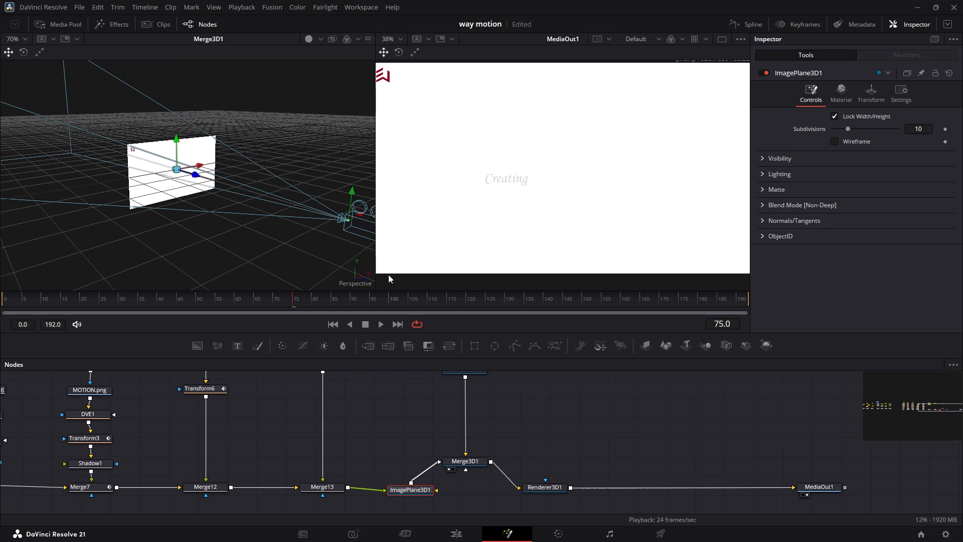
Pull the camera slightly farther back along its Z axis so the whole logo fits in frame without empty borders.
{"action": "scroll", "coordinate": [291, 213], "scroll_direction": "down", "scroll_amount": 1}
{"action": "scroll", "coordinate": [291, 213], "scroll_direction": "up", "scroll_amount": 1}
{"action": "scroll", "coordinate": [291, 213], "scroll_direction": "left", "scroll_amount": 1}
{"action": "left_click_drag", "start_coordinate": [335, 229], "coordinate": [349, 237]}
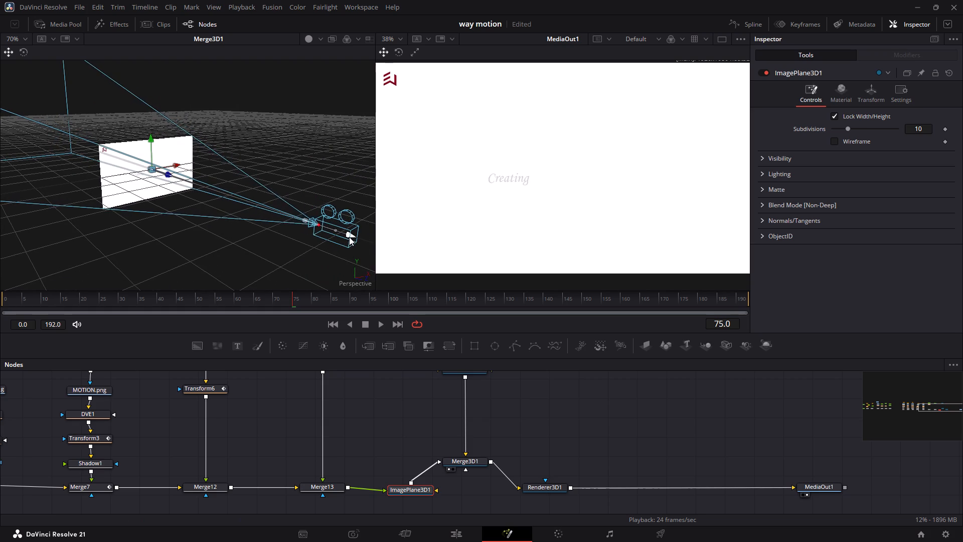
{"action": "left_click_drag", "start_coordinate": [349, 237], "coordinate": [368, 247]}
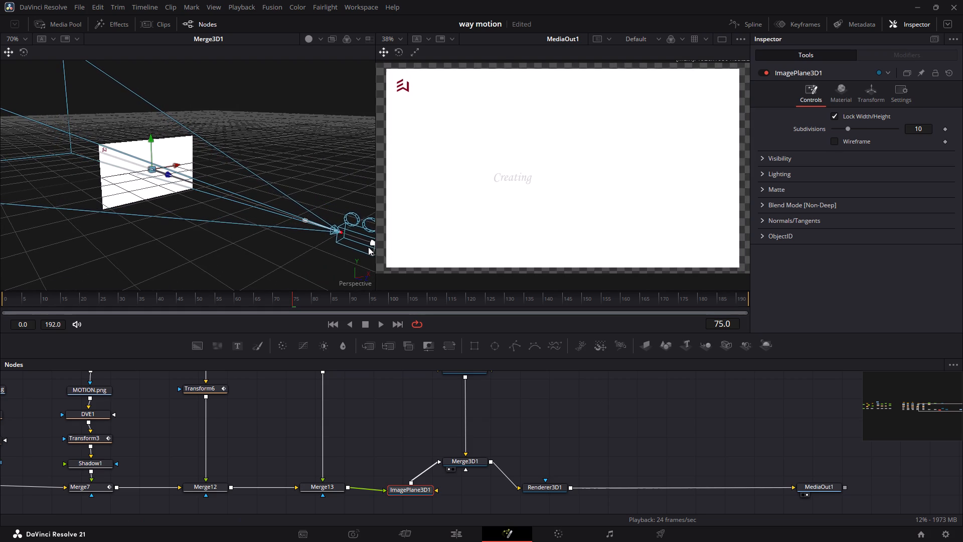
{"action": "left_click_drag", "start_coordinate": [368, 247], "coordinate": [349, 236]}
Play the animation through the 3D camera and stop at frame 119.
{"action": "key", "text": "space"}
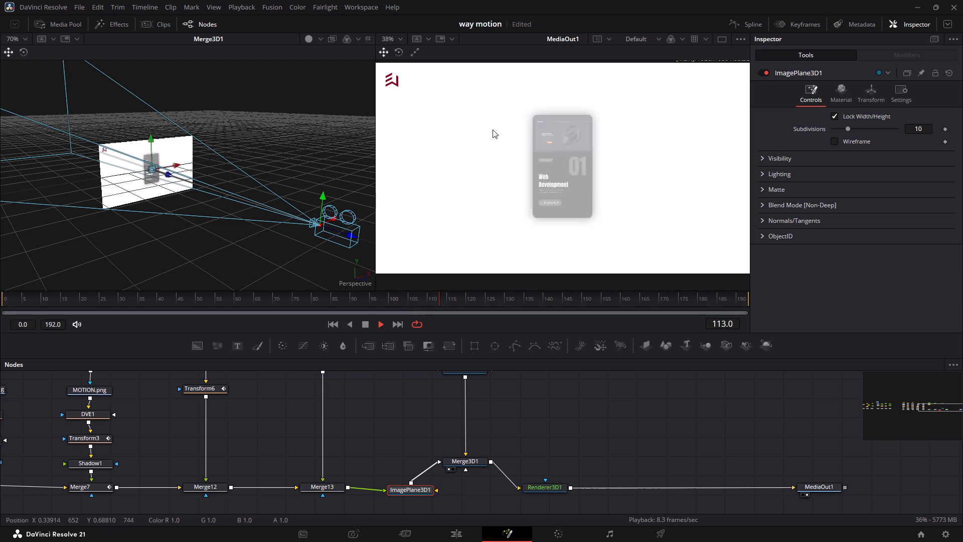
{"action": "key", "text": "space"}
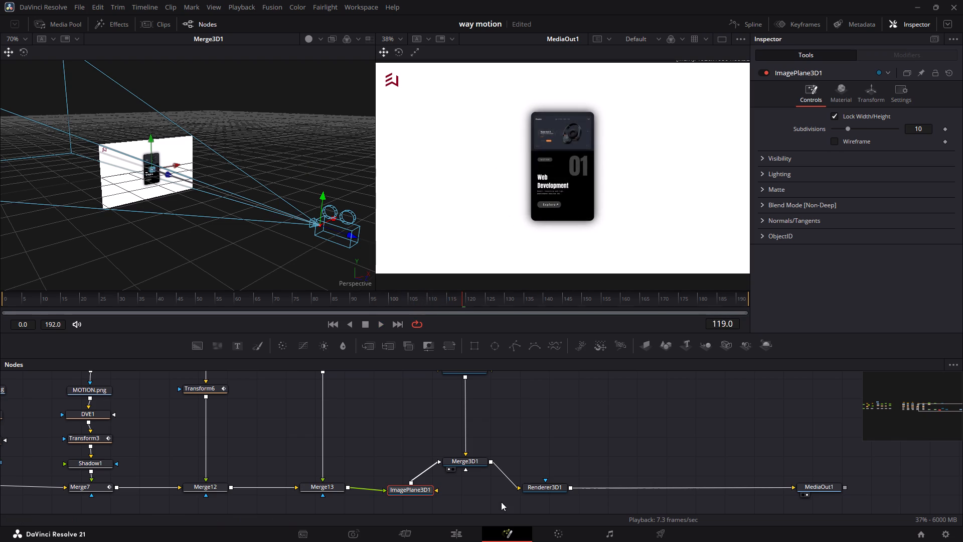
Move the Camera3D1 node down so it sits just above Merge3D1, and deselect it.
{"action": "scroll", "coordinate": [546, 427], "scroll_direction": "up", "scroll_amount": 2}
{"action": "scroll", "coordinate": [546, 427], "scroll_direction": "down", "scroll_amount": 1}
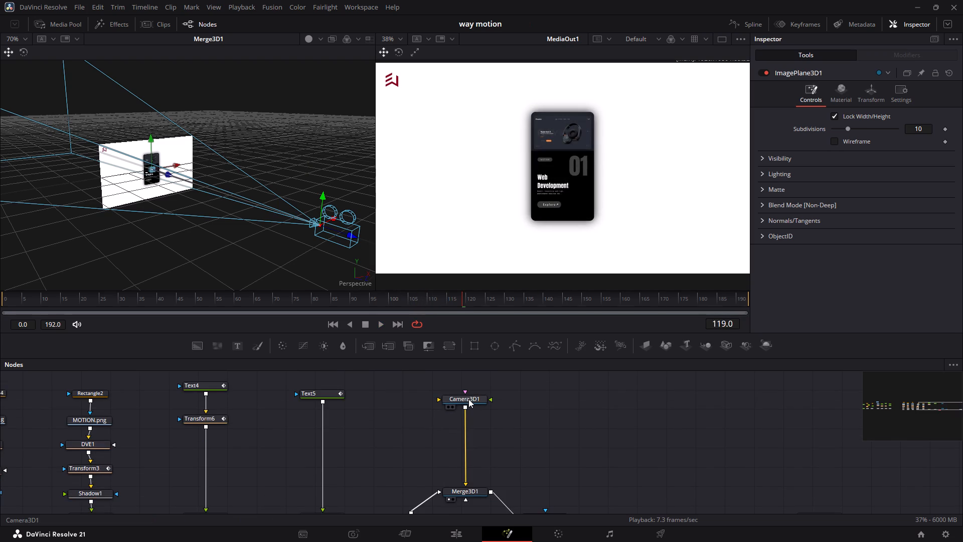
{"action": "left_click_drag", "start_coordinate": [471, 397], "coordinate": [468, 443]}
{"action": "scroll", "coordinate": [479, 448], "scroll_direction": "down", "scroll_amount": 3}
{"action": "scroll", "coordinate": [480, 444], "scroll_direction": "up", "scroll_amount": 2}
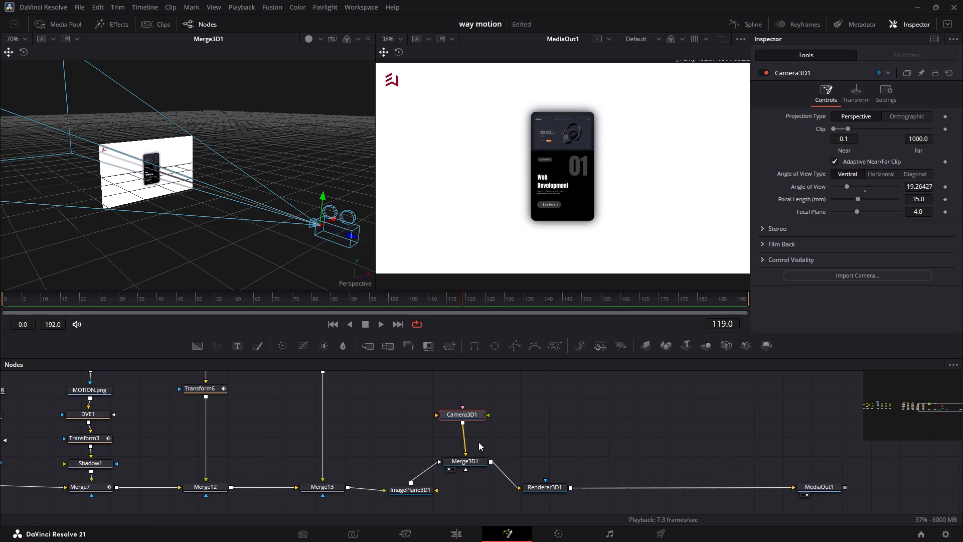
{"action": "left_click", "coordinate": [543, 408]}
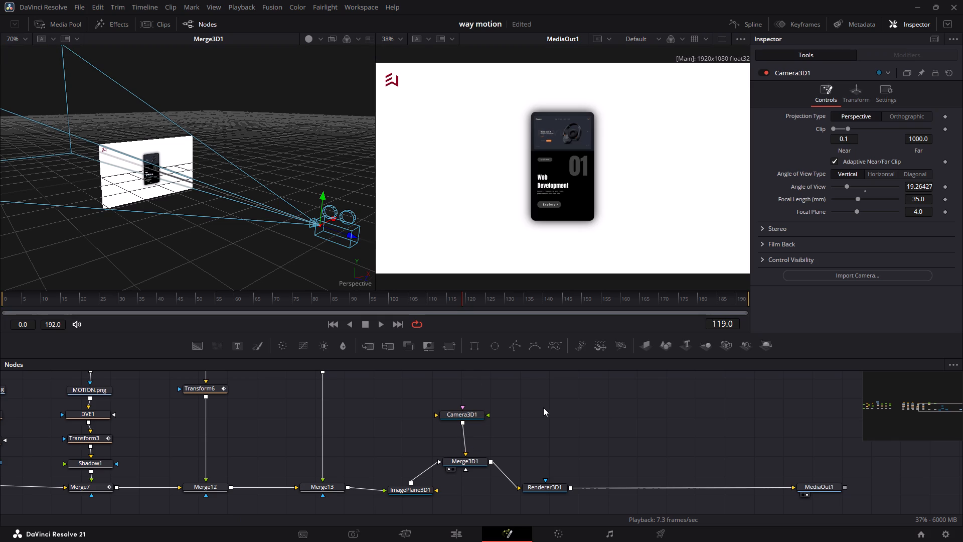
Open Camera3D1's transform settings and move the playhead to frame 0.
{"action": "left_click", "coordinate": [473, 415]}
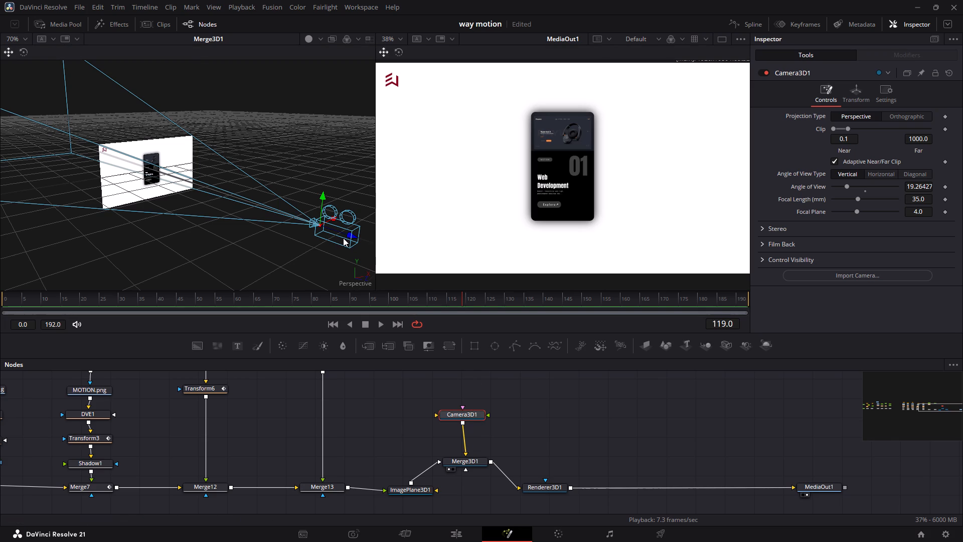
{"action": "left_click", "coordinate": [858, 96]}
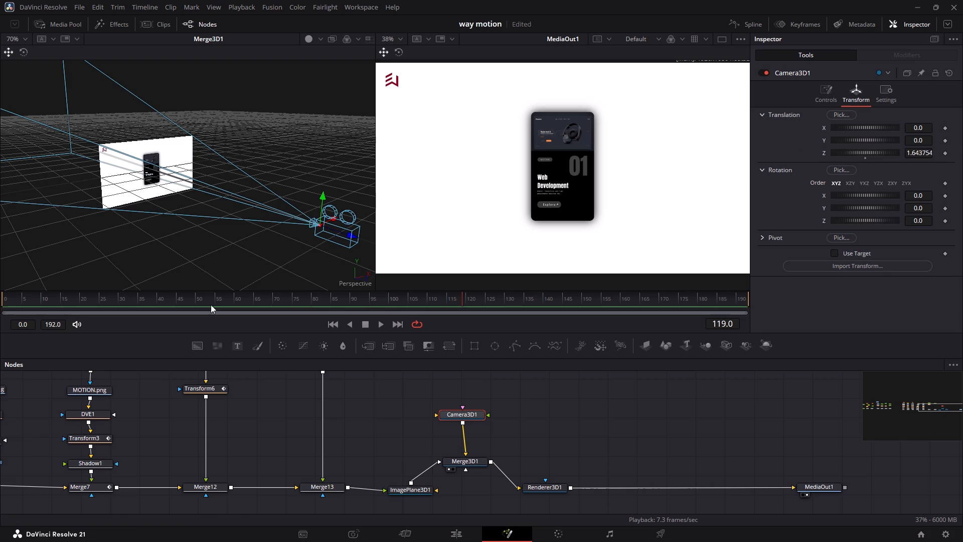
{"action": "left_click", "coordinate": [5, 296]}
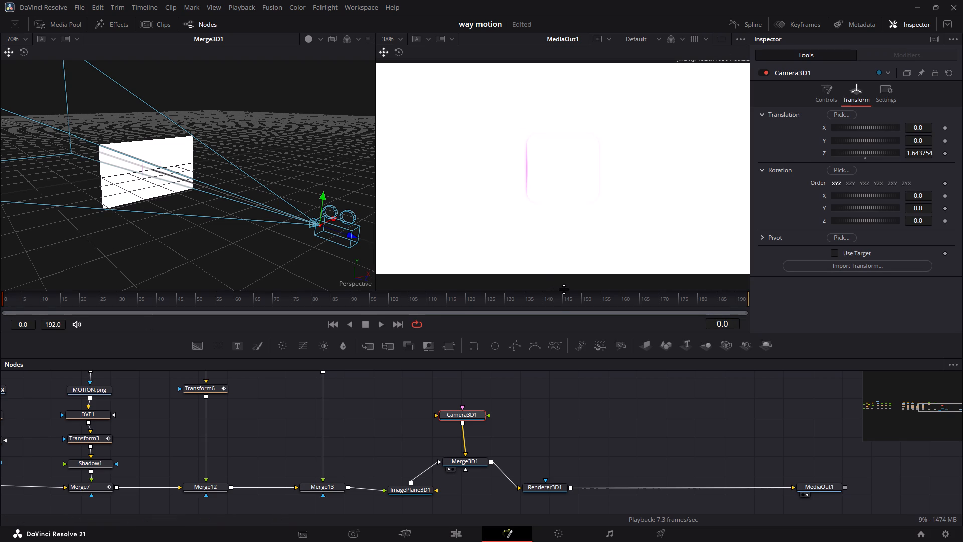
Hide the node graph to give both viewers more height, keeping the camera's settings shown and the whole camera in the 3D view.
{"action": "left_click_drag", "start_coordinate": [564, 290], "coordinate": [574, 331]}
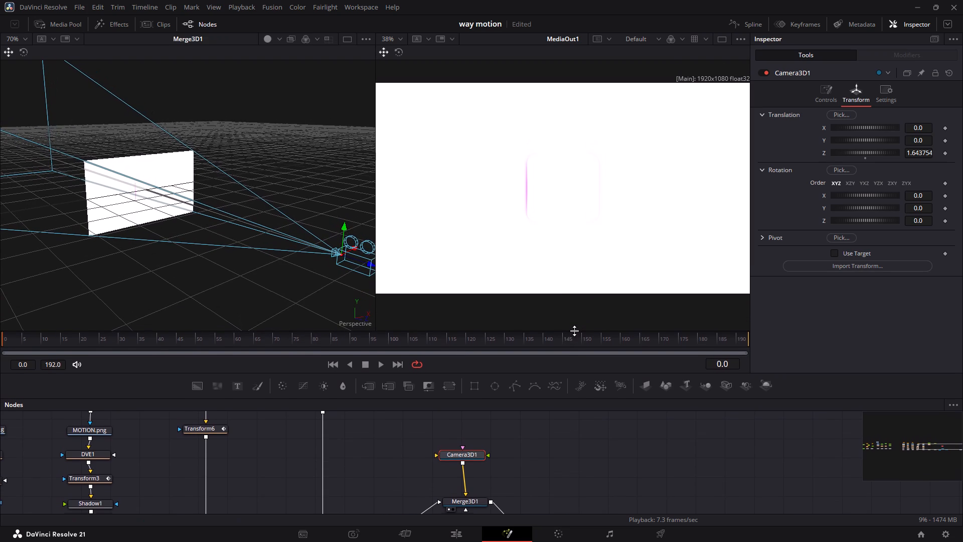
{"action": "left_click_drag", "start_coordinate": [574, 331], "coordinate": [581, 408]}
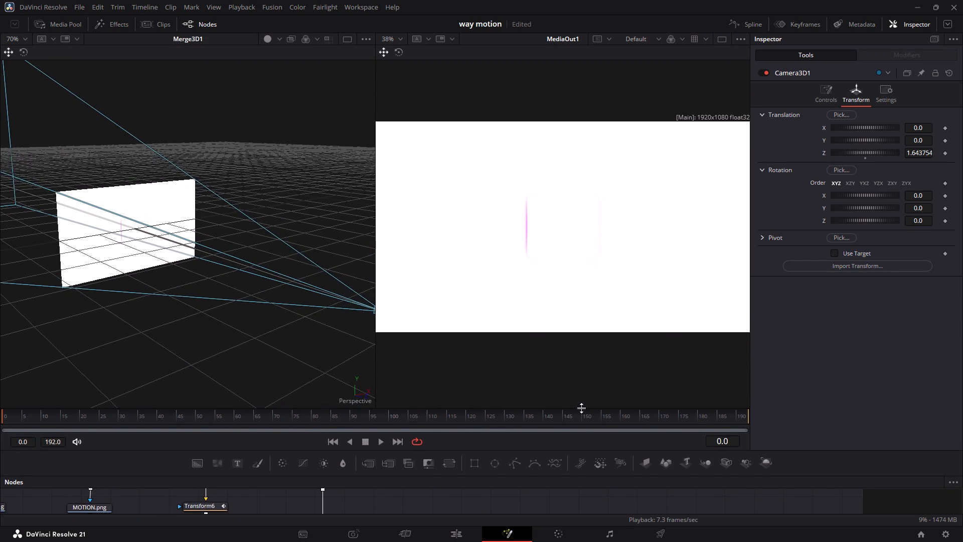
{"action": "left_click_drag", "start_coordinate": [581, 408], "coordinate": [582, 435]}
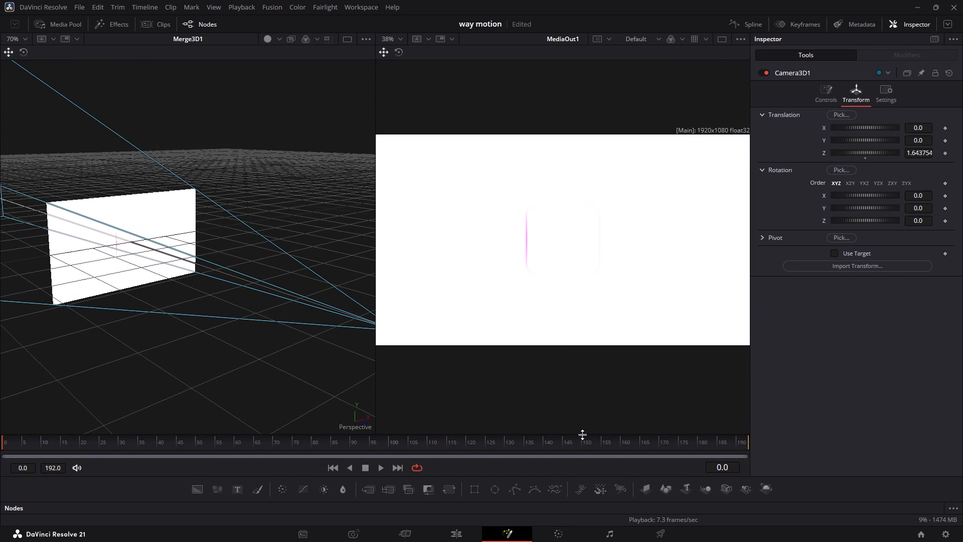
{"action": "left_click_drag", "start_coordinate": [582, 435], "coordinate": [592, 298]}
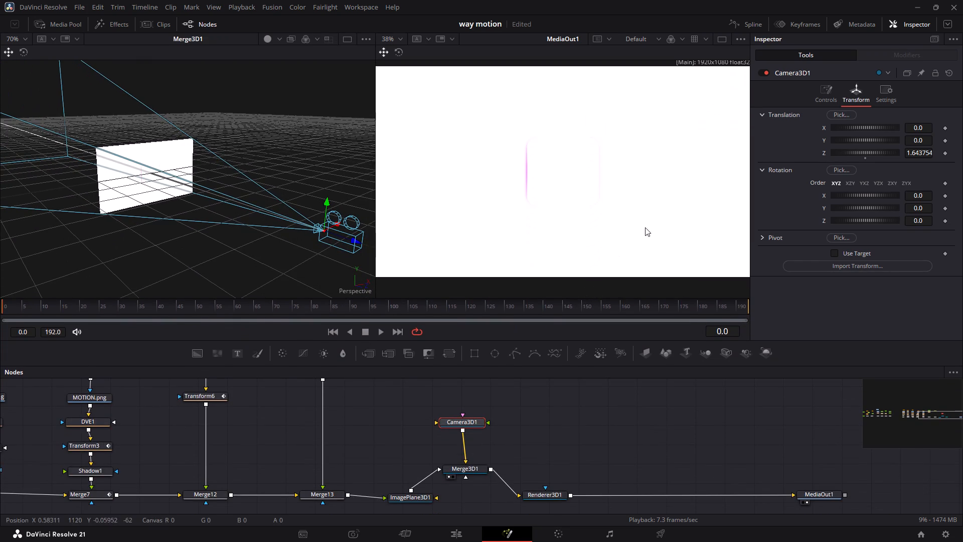
{"action": "left_click", "coordinate": [204, 20]}
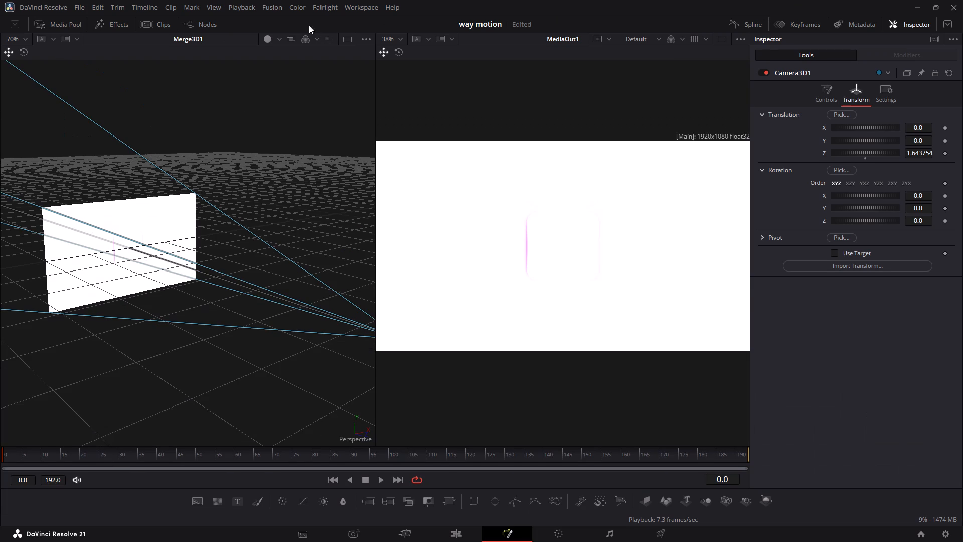
{"action": "left_click", "coordinate": [901, 24]}
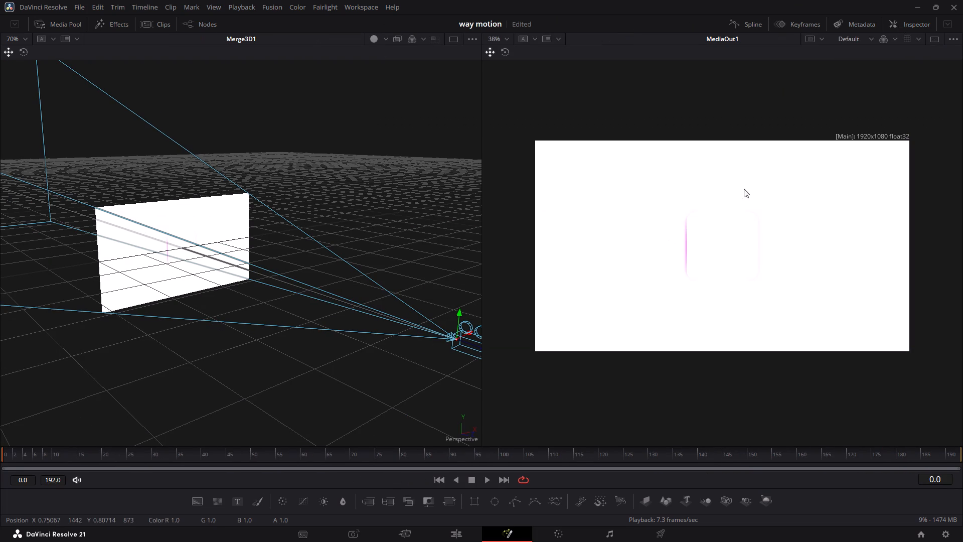
{"action": "scroll", "coordinate": [317, 250], "scroll_direction": "down", "scroll_amount": 1, "text": "ctrl"}
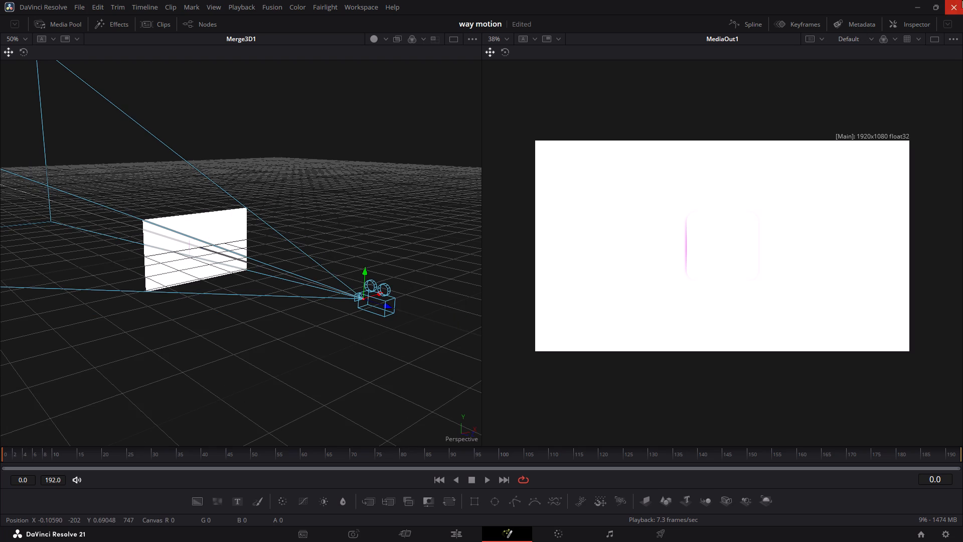
{"action": "left_click", "coordinate": [892, 26]}
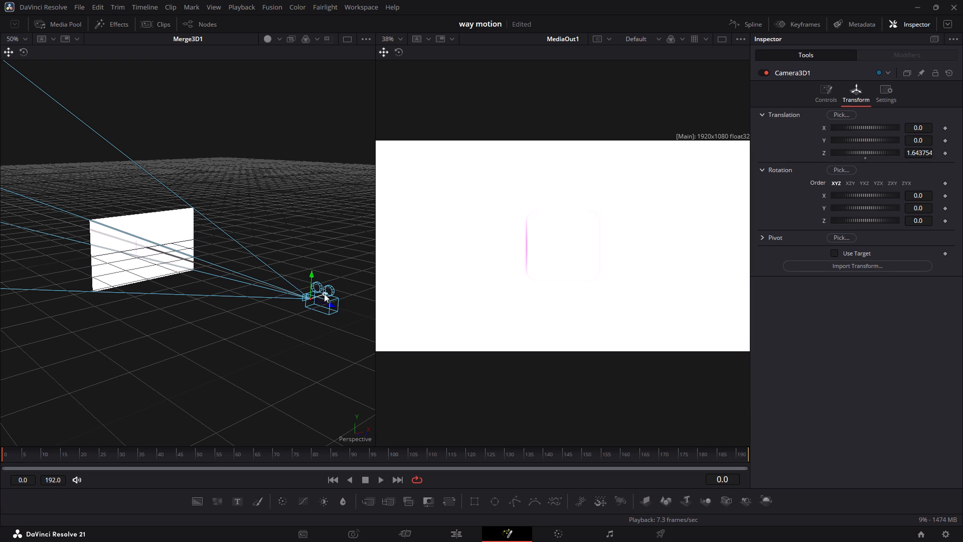
Offset Camera3D1 to X translation -1.035 and set its Y rotation to -36.5 so it faces the image plane at an angle.
{"action": "left_click_drag", "start_coordinate": [324, 294], "coordinate": [195, 339]}
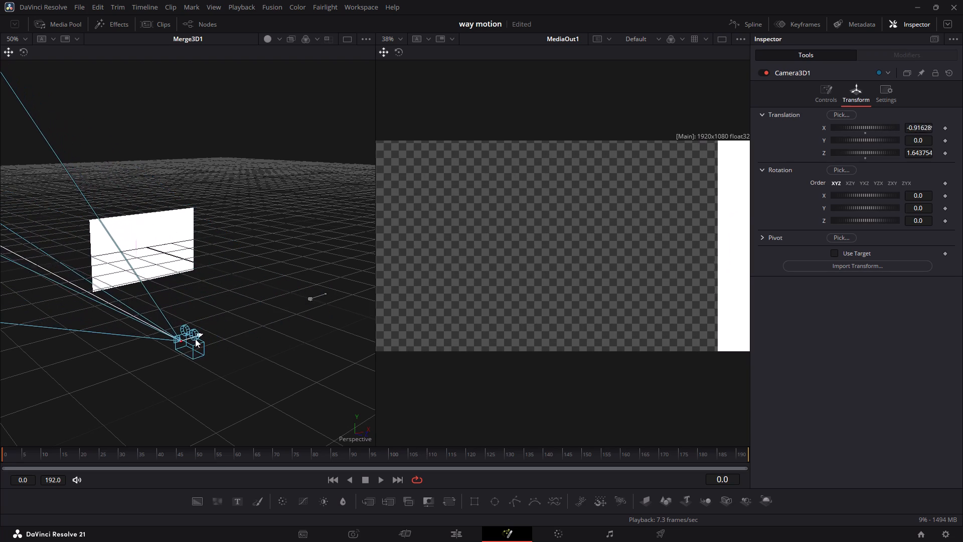
{"action": "left_click_drag", "start_coordinate": [195, 339], "coordinate": [201, 343]}
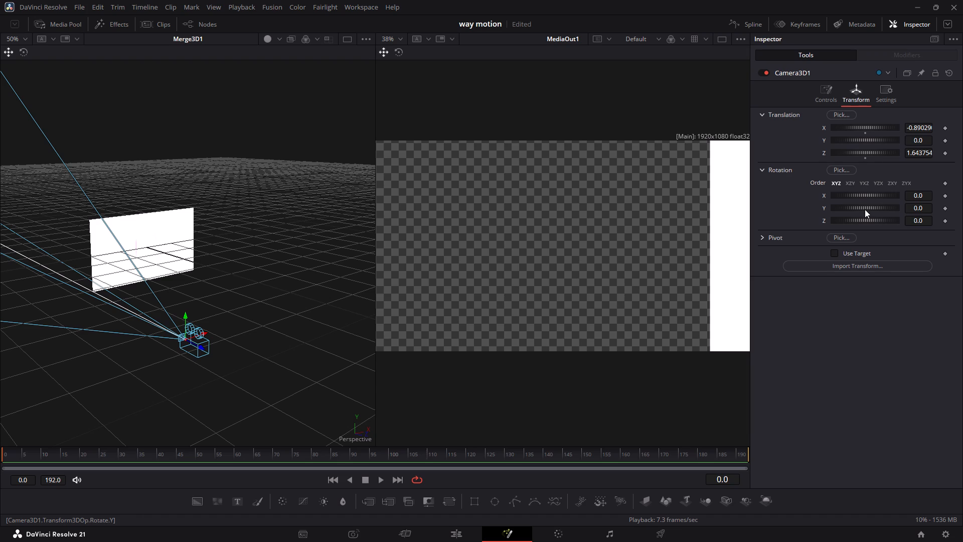
{"action": "left_click_drag", "start_coordinate": [865, 206], "coordinate": [856, 197]}
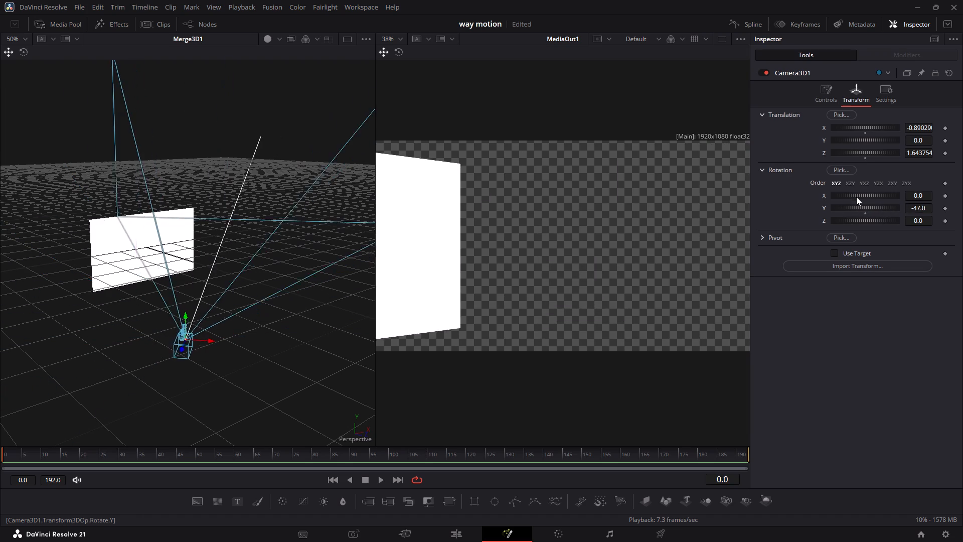
{"action": "left_click_drag", "start_coordinate": [856, 197], "coordinate": [858, 197]}
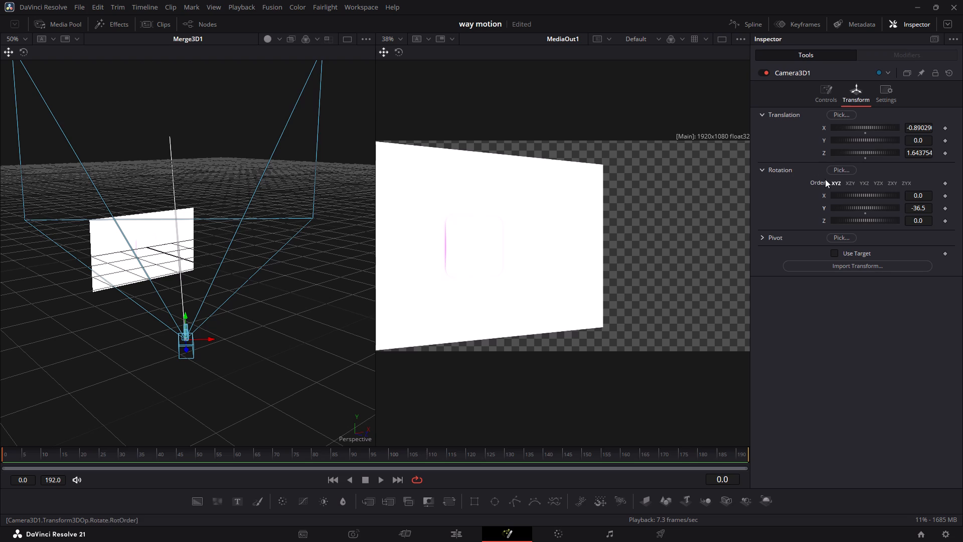
{"action": "left_click", "coordinate": [826, 96]}
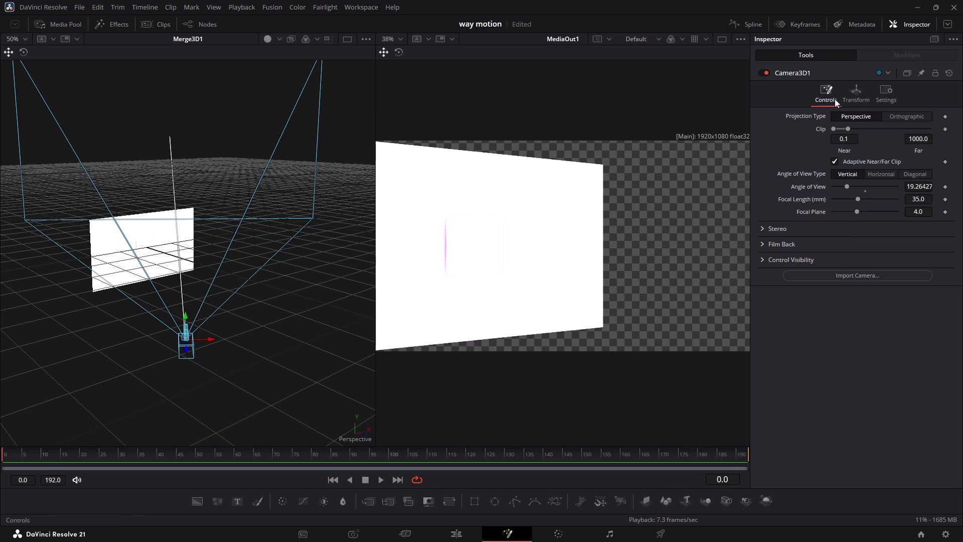
{"action": "left_click", "coordinate": [852, 99]}
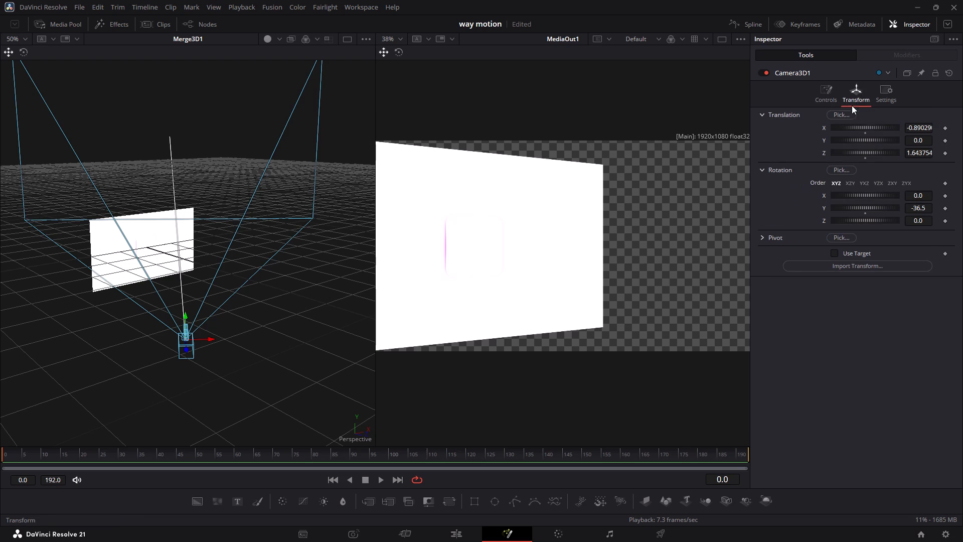
{"action": "left_click", "coordinate": [858, 127]}
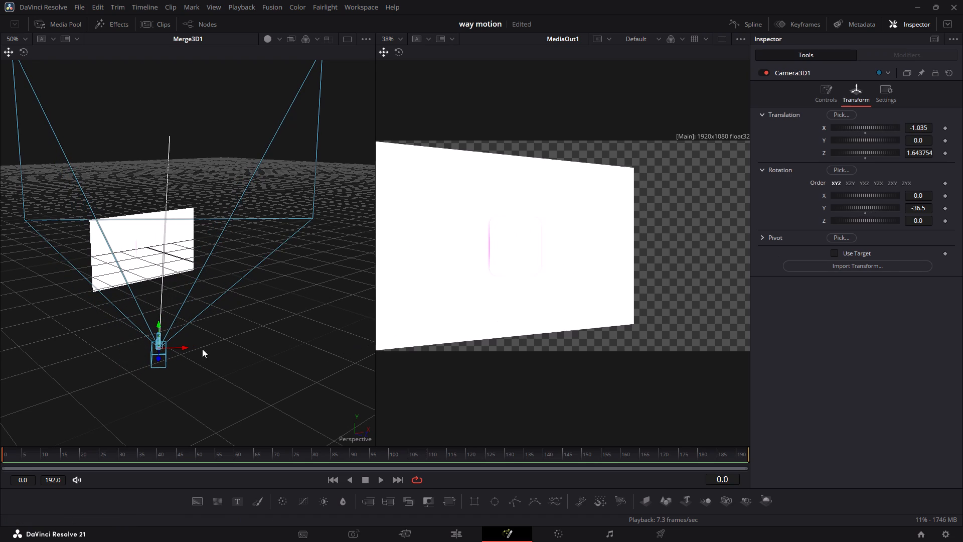
Adjust Camera3D1's distance and height to about X -1.19, Y 0.01 and Z 1.86, fitting the whole angled plane in the render.
{"action": "left_click_drag", "start_coordinate": [159, 359], "coordinate": [164, 323]}
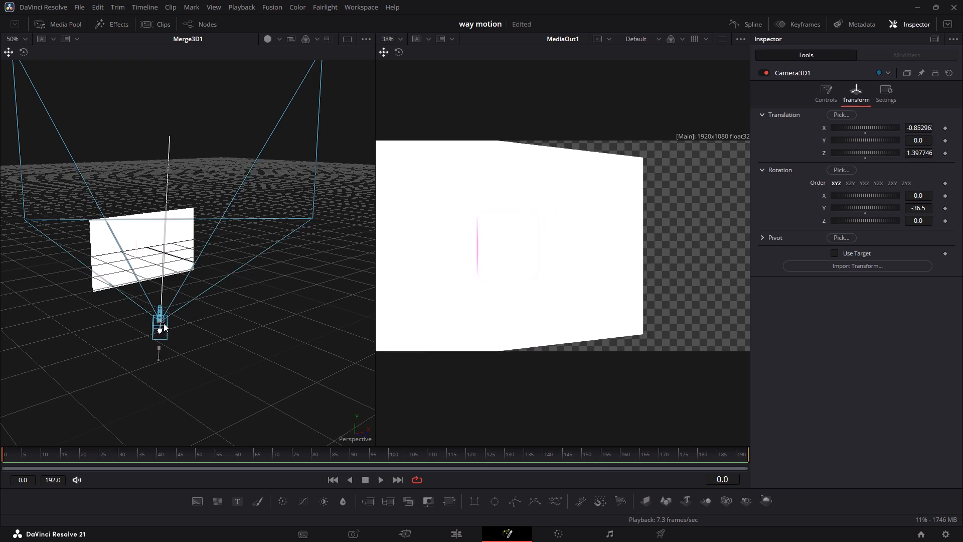
{"action": "left_click_drag", "start_coordinate": [164, 323], "coordinate": [170, 314]}
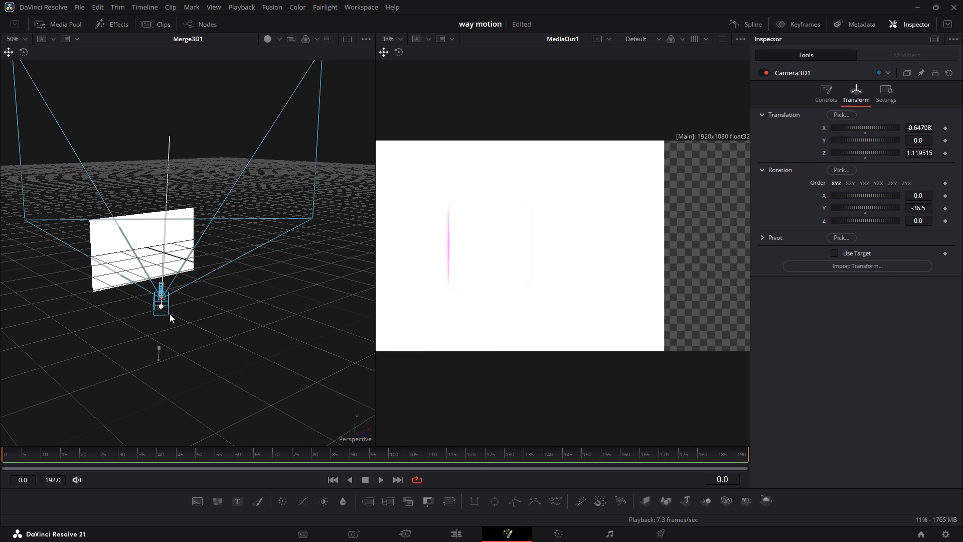
{"action": "left_click_drag", "start_coordinate": [170, 314], "coordinate": [179, 306]}
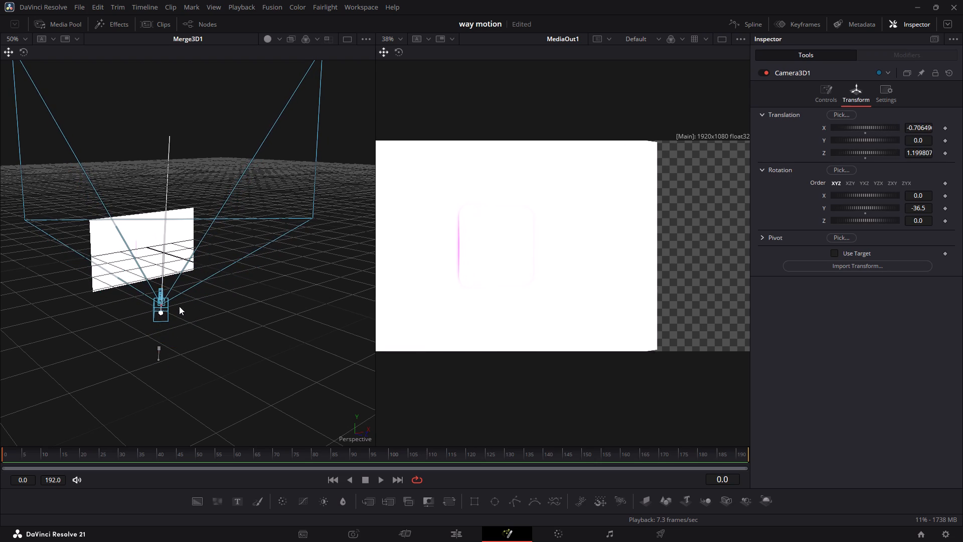
{"action": "left_click_drag", "start_coordinate": [179, 306], "coordinate": [180, 302]}
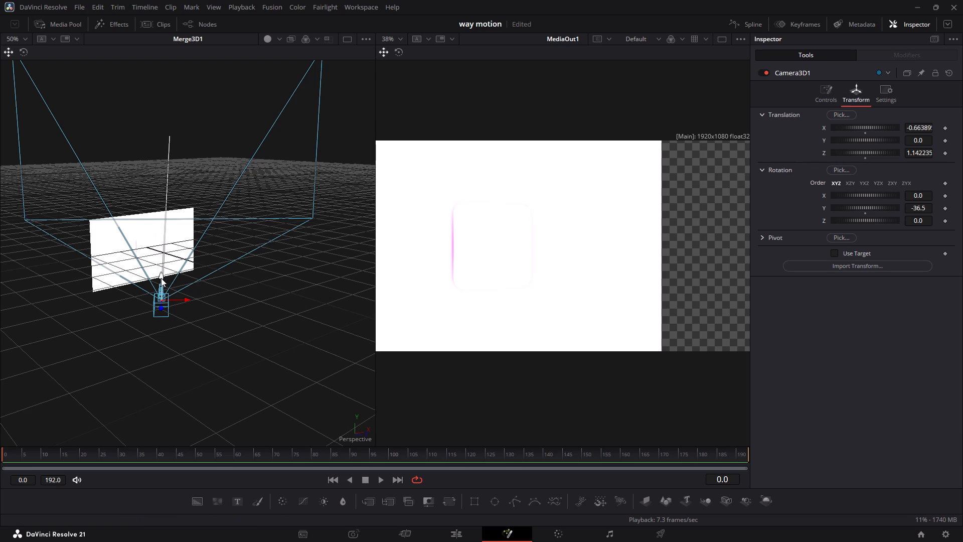
{"action": "left_click_drag", "start_coordinate": [160, 278], "coordinate": [160, 289]}
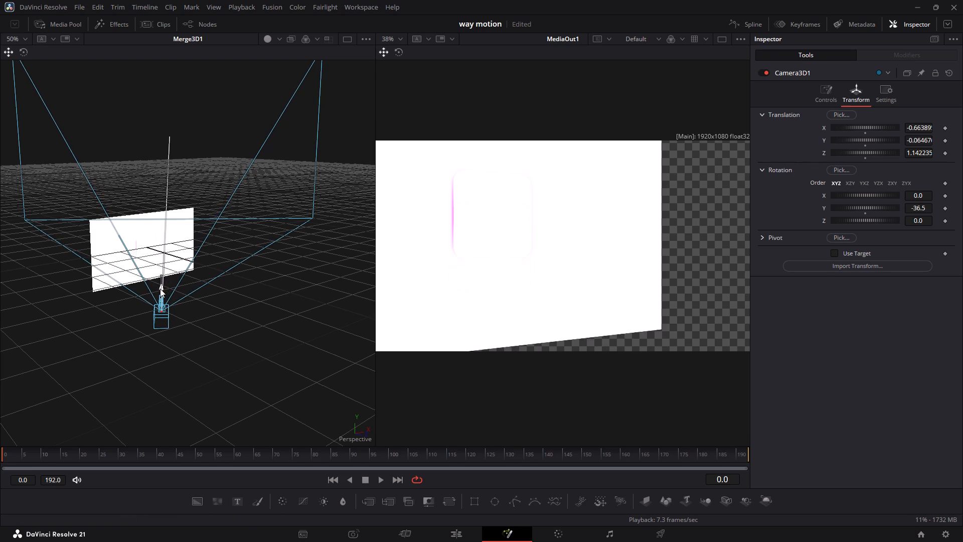
{"action": "left_click_drag", "start_coordinate": [160, 289], "coordinate": [165, 276]}
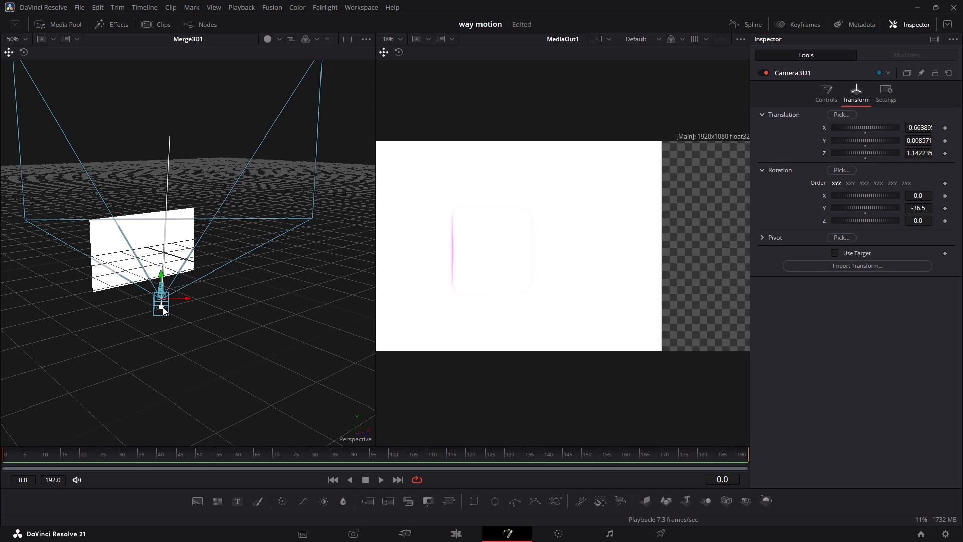
{"action": "left_click_drag", "start_coordinate": [163, 307], "coordinate": [199, 377]}
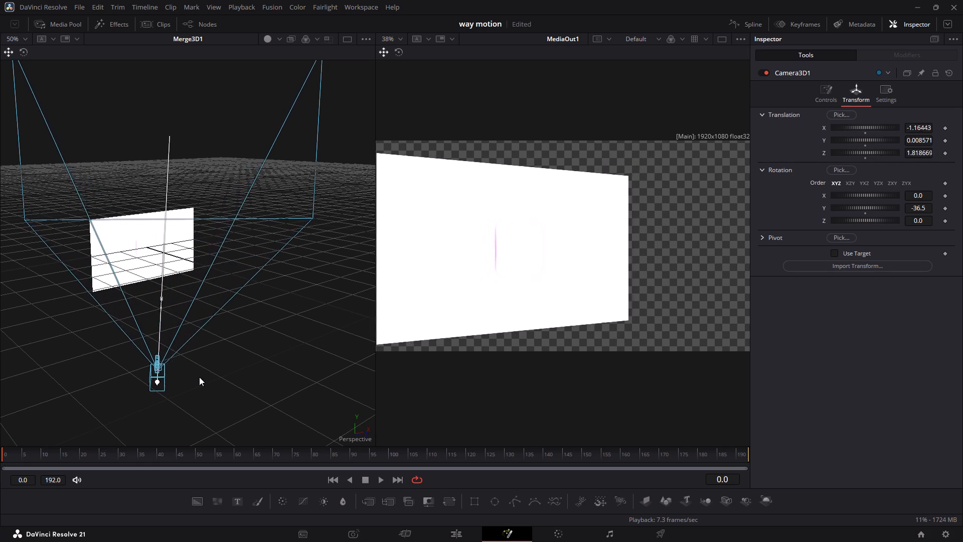
{"action": "left_click_drag", "start_coordinate": [199, 377], "coordinate": [234, 375]}
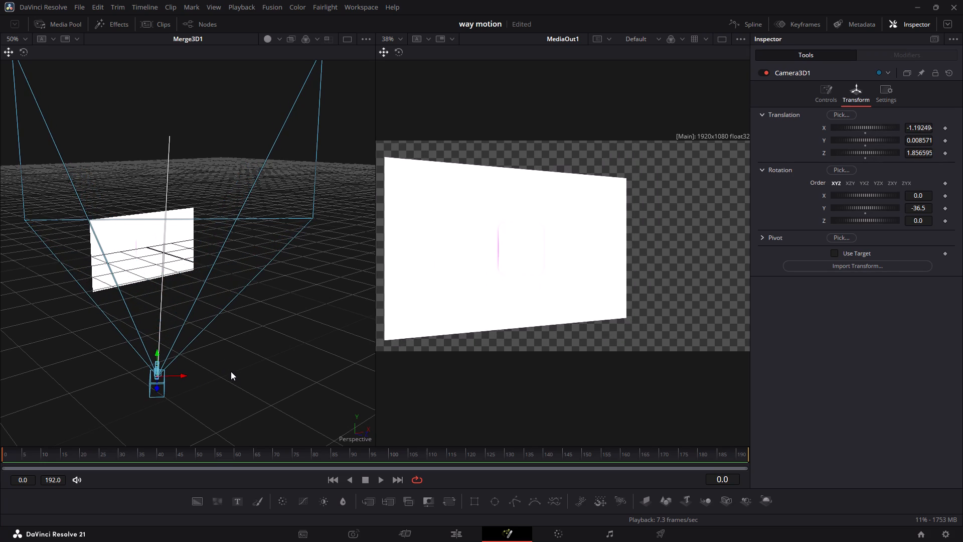
{"action": "left_click", "coordinate": [247, 293]}
Show the node graph again and move Merge13 right beside Merge12 to free space before ImagePlane3D1.
{"action": "left_click", "coordinate": [203, 25]}
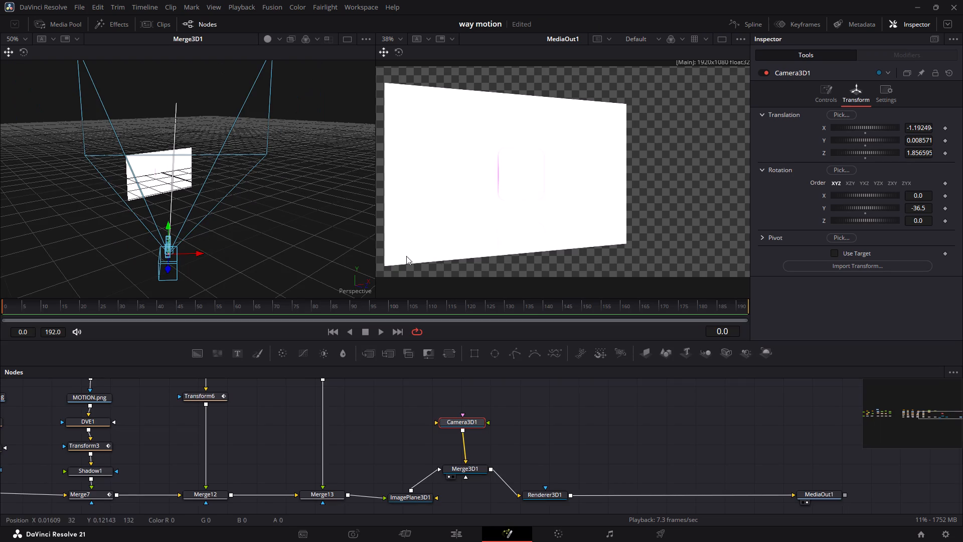
{"action": "left_click", "coordinate": [623, 447]}
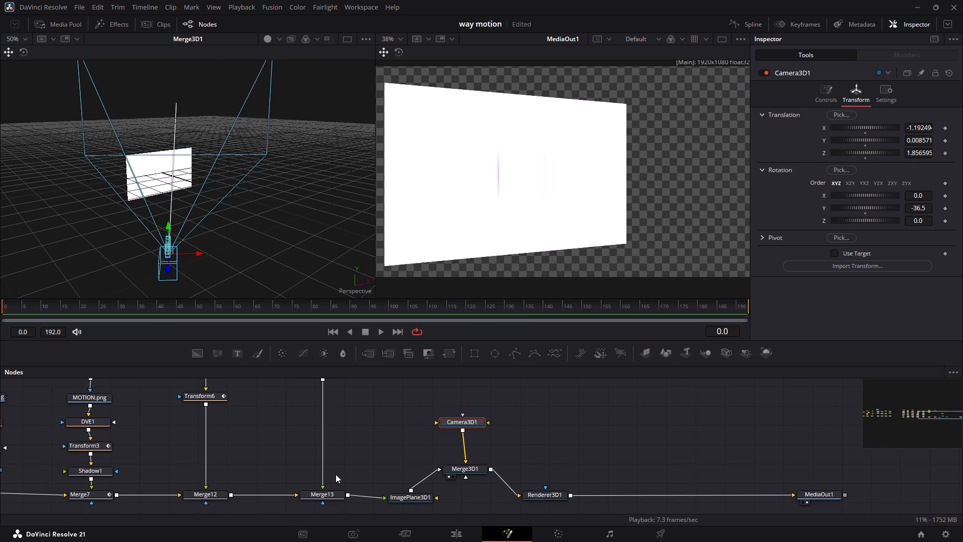
{"action": "left_click_drag", "start_coordinate": [327, 495], "coordinate": [267, 497]}
Add an unconnected Background node and place it in the empty area above ImagePlane3D1.
{"action": "left_click", "coordinate": [346, 444]}
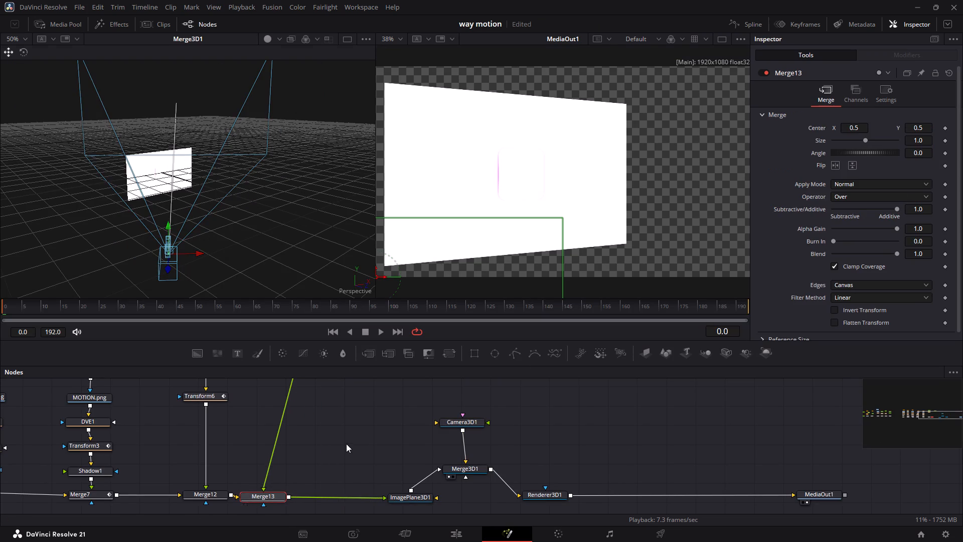
{"action": "left_click", "coordinate": [197, 354]}
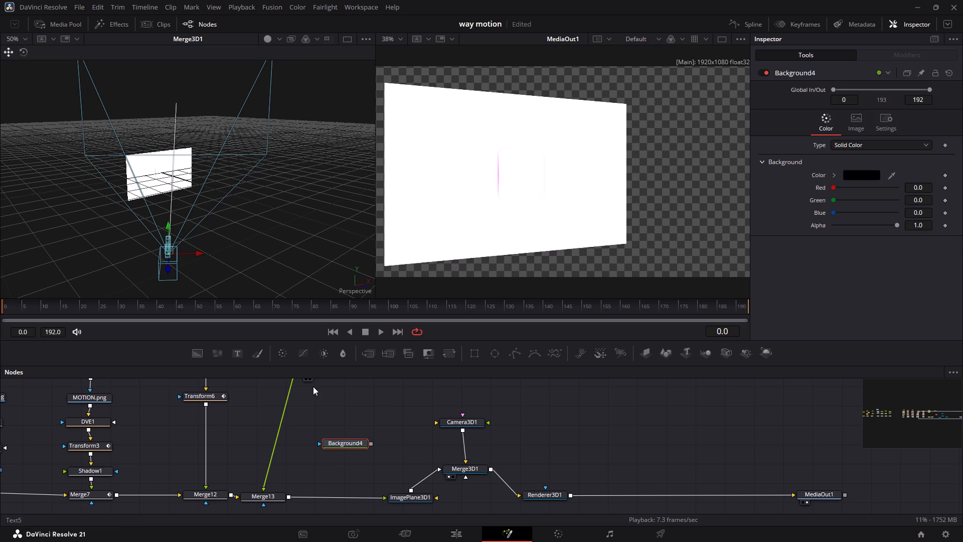
{"action": "left_click_drag", "start_coordinate": [357, 439], "coordinate": [383, 398]}
{"action": "left_click_drag", "start_coordinate": [346, 446], "coordinate": [357, 407]}
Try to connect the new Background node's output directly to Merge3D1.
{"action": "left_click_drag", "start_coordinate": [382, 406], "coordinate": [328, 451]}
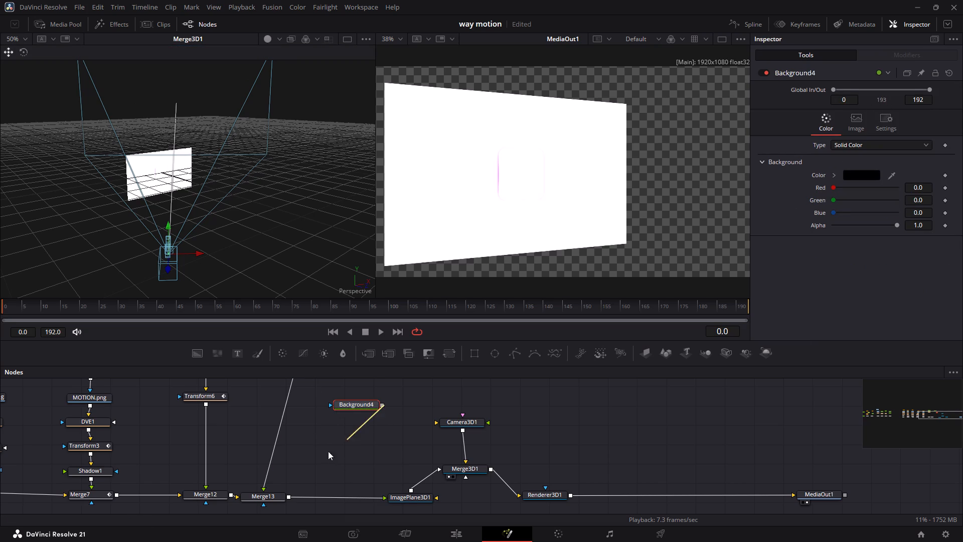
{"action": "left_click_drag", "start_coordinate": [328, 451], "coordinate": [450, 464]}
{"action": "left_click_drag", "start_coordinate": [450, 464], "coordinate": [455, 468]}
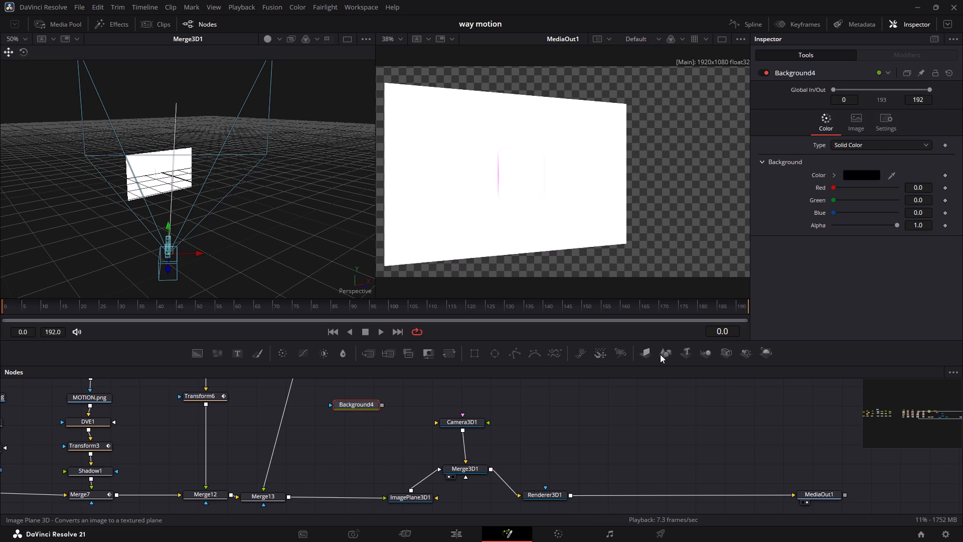
Add an Image Plane 3D fed by the new Background, place it above ImagePlane3D1, and connect its output to Merge3D1.
{"action": "left_click", "coordinate": [649, 357]}
{"action": "left_click_drag", "start_coordinate": [417, 401], "coordinate": [407, 445]}
{"action": "left_click_drag", "start_coordinate": [430, 447], "coordinate": [471, 471]}
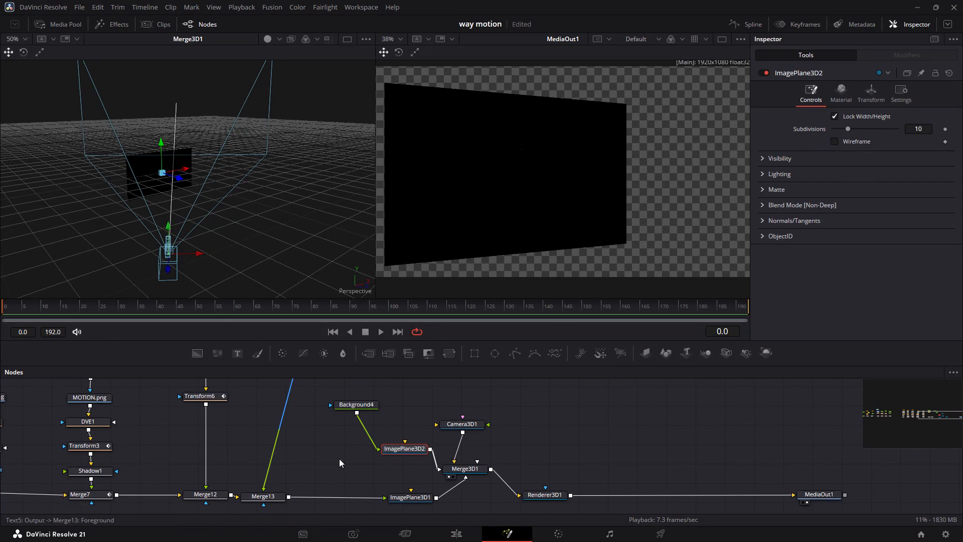
Move ImagePlane3D2 back along its Z axis to about -0.71 so it sits behind the logo plane.
{"action": "left_click", "coordinate": [410, 447]}
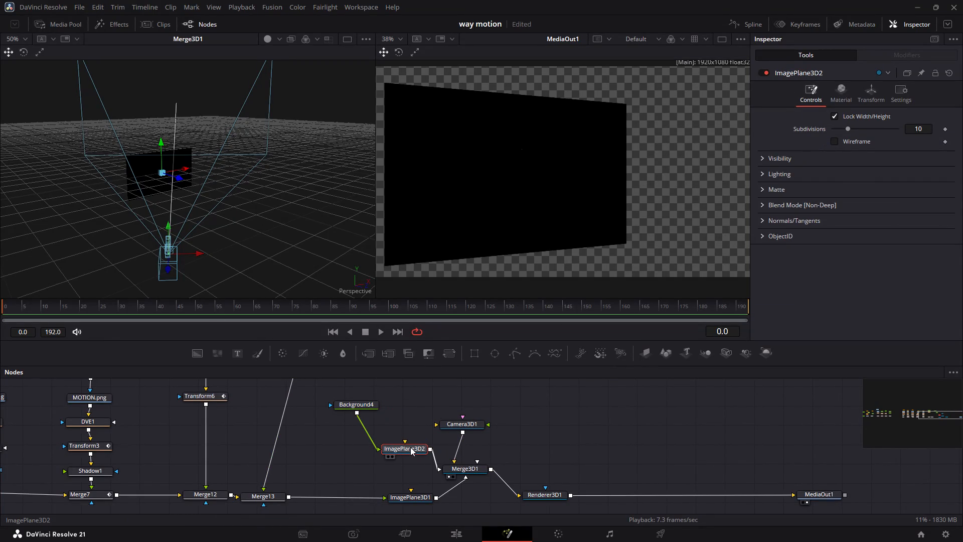
{"action": "left_click", "coordinate": [359, 407]}
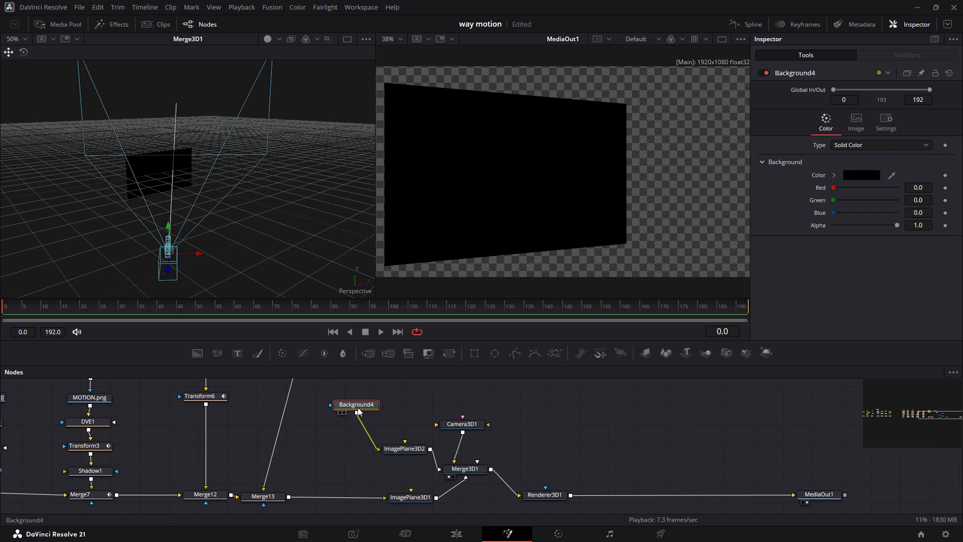
{"action": "left_click", "coordinate": [397, 405]}
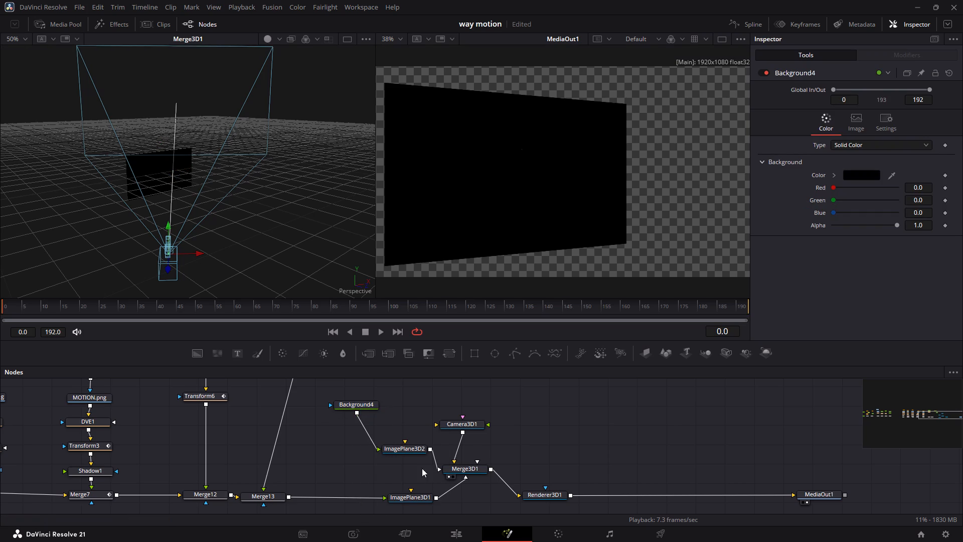
{"action": "left_click", "coordinate": [418, 445]}
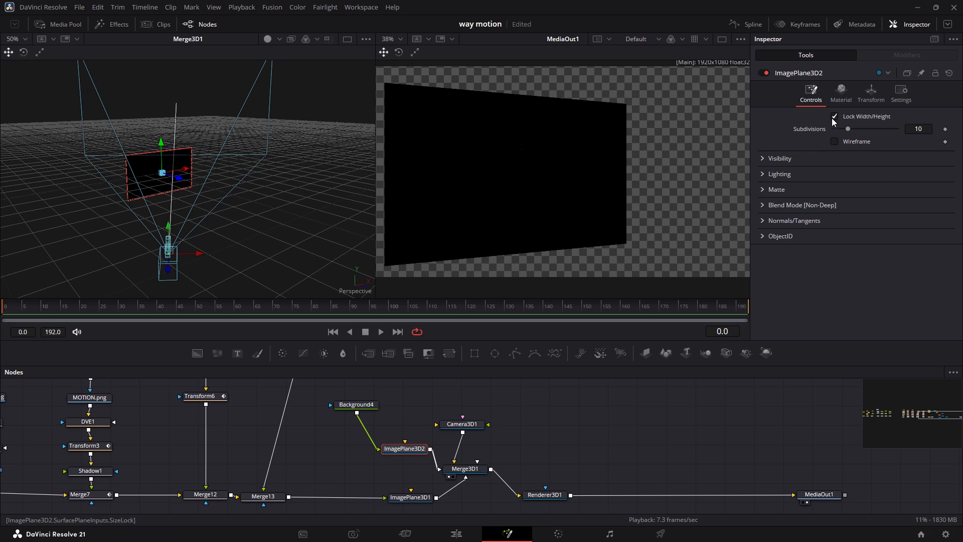
{"action": "left_click_drag", "start_coordinate": [181, 180], "coordinate": [171, 173]}
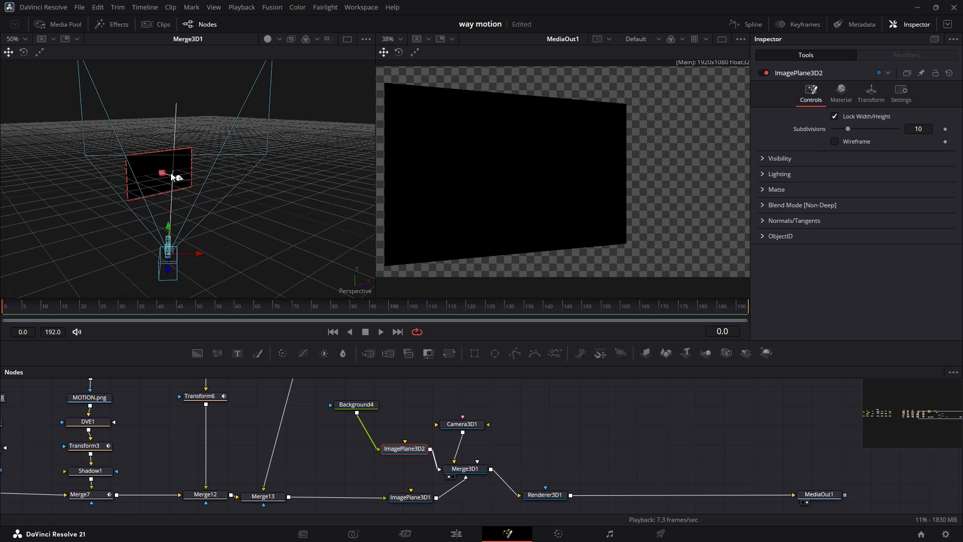
{"action": "left_click_drag", "start_coordinate": [171, 173], "coordinate": [155, 164]}
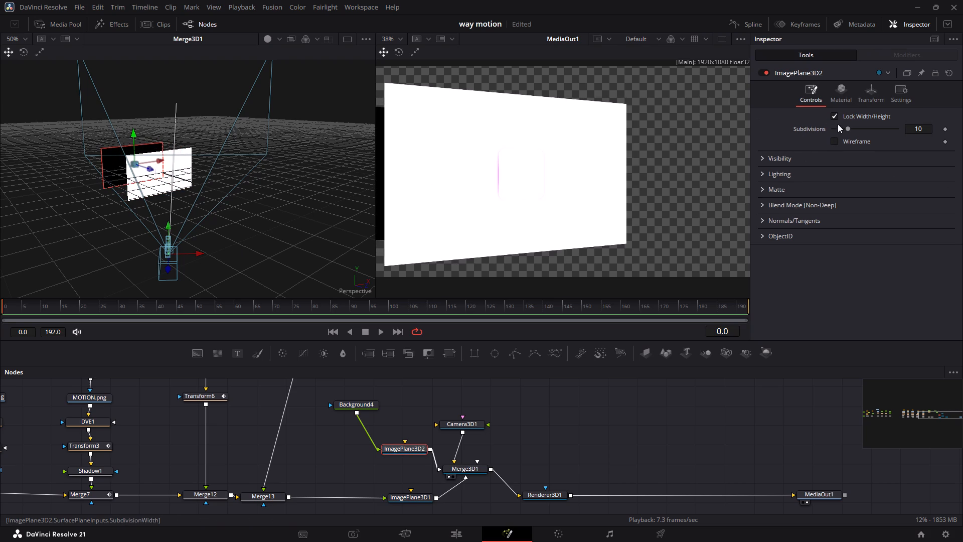
Scale ImagePlane3D2 uniformly to 5.0 so the background plane fills the camera view.
{"action": "left_click", "coordinate": [367, 399]}
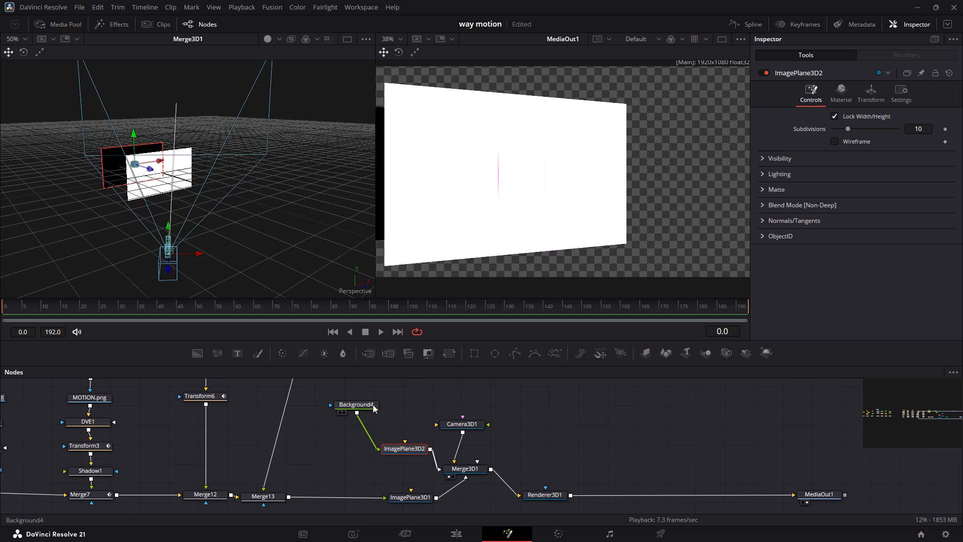
{"action": "left_click", "coordinate": [373, 404]}
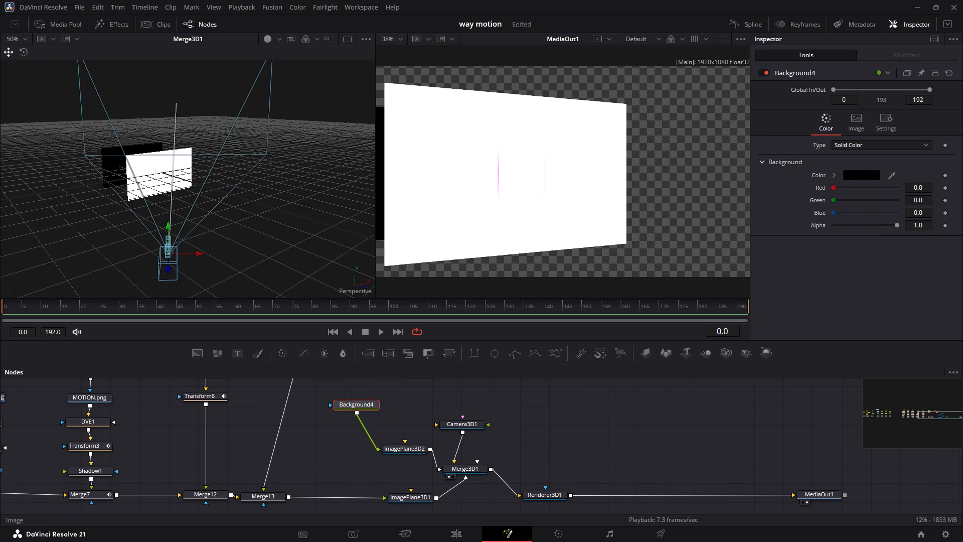
{"action": "left_click", "coordinate": [359, 406]}
{"action": "left_click", "coordinate": [416, 447]}
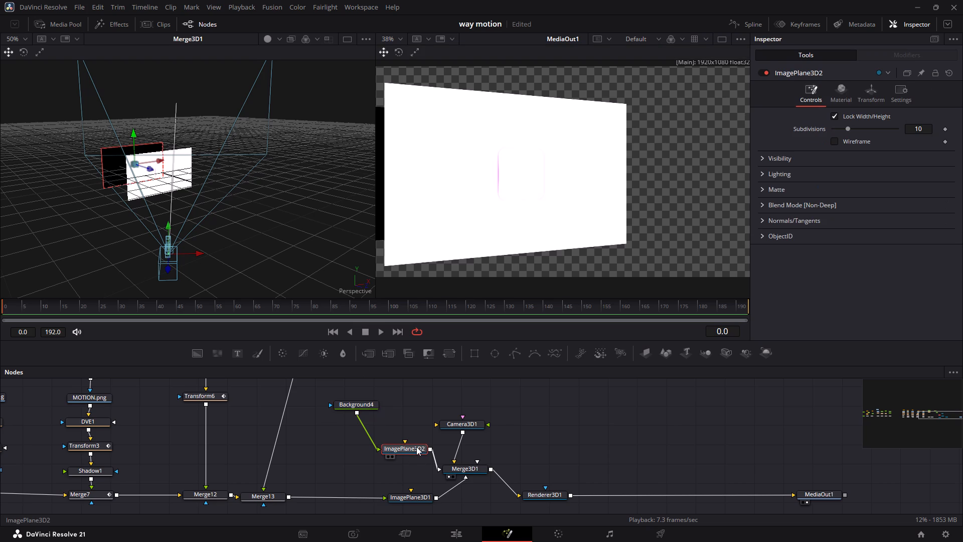
{"action": "left_click", "coordinate": [861, 94]}
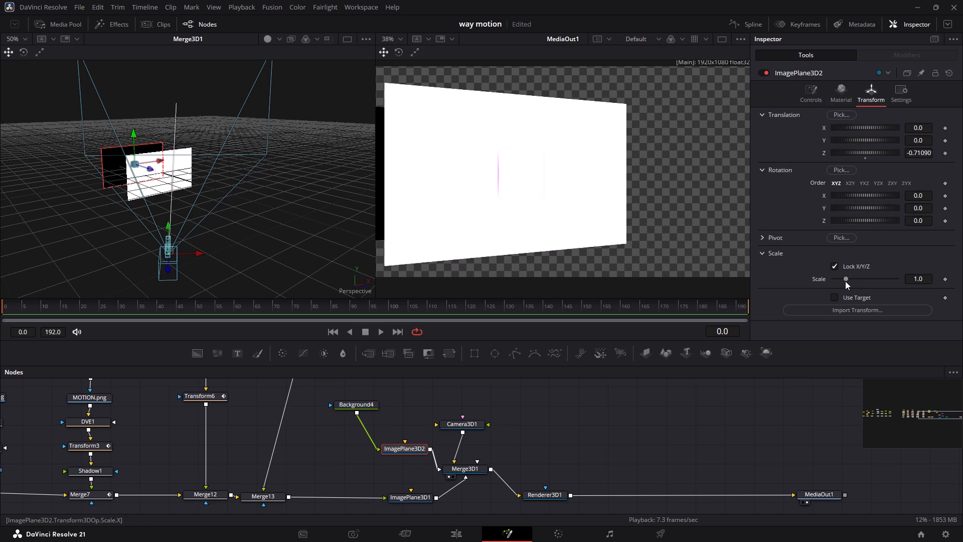
{"action": "left_click_drag", "start_coordinate": [845, 281], "coordinate": [865, 279]}
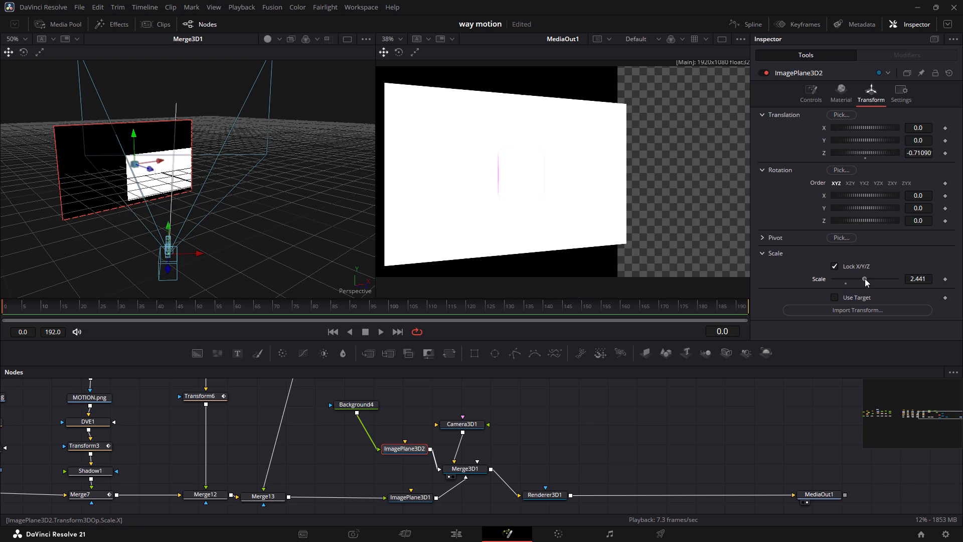
{"action": "left_click_drag", "start_coordinate": [865, 279], "coordinate": [894, 275]}
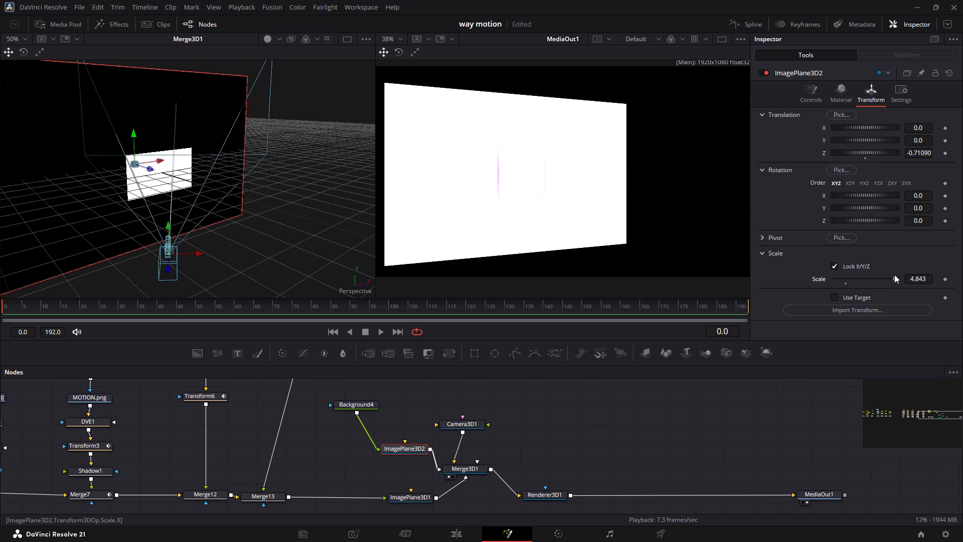
{"action": "left_click_drag", "start_coordinate": [894, 275], "coordinate": [902, 276]}
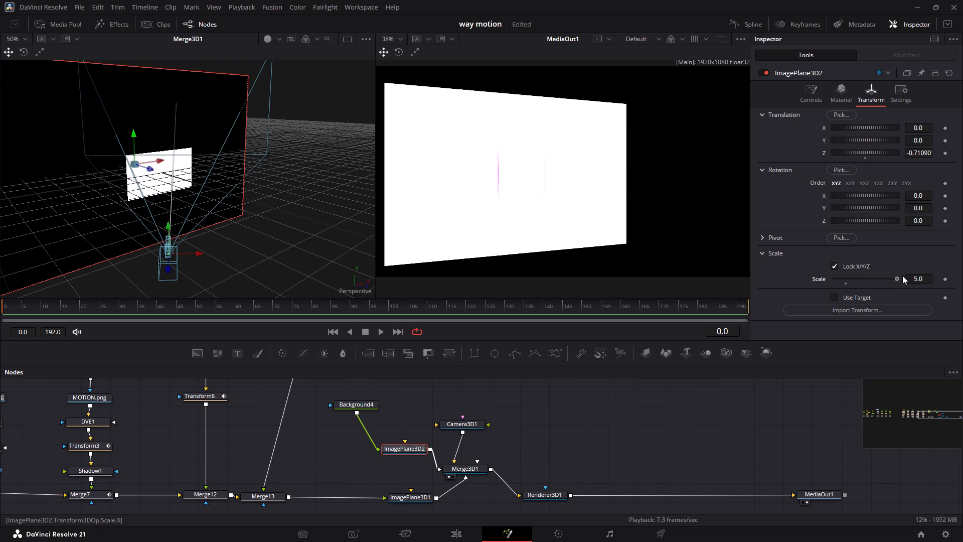
{"action": "left_click_drag", "start_coordinate": [902, 276], "coordinate": [937, 272]}
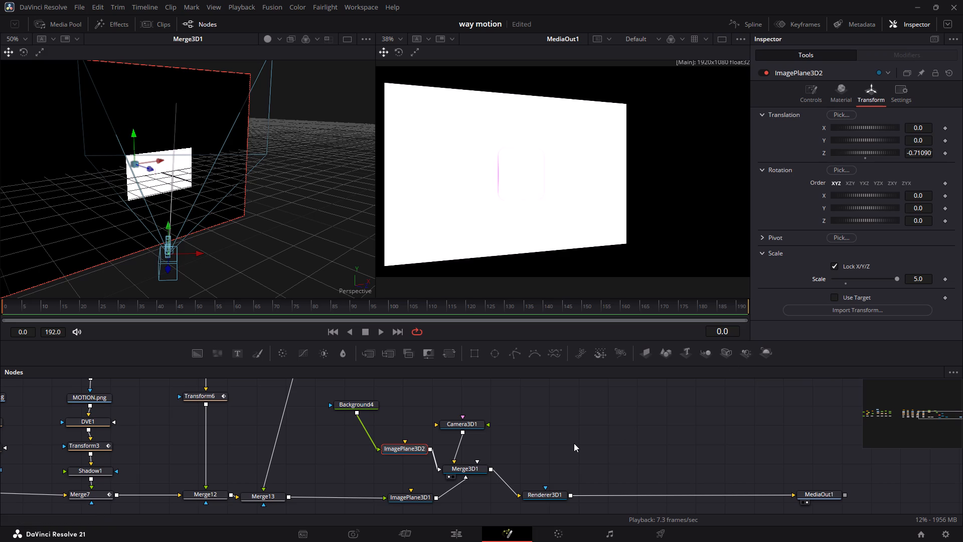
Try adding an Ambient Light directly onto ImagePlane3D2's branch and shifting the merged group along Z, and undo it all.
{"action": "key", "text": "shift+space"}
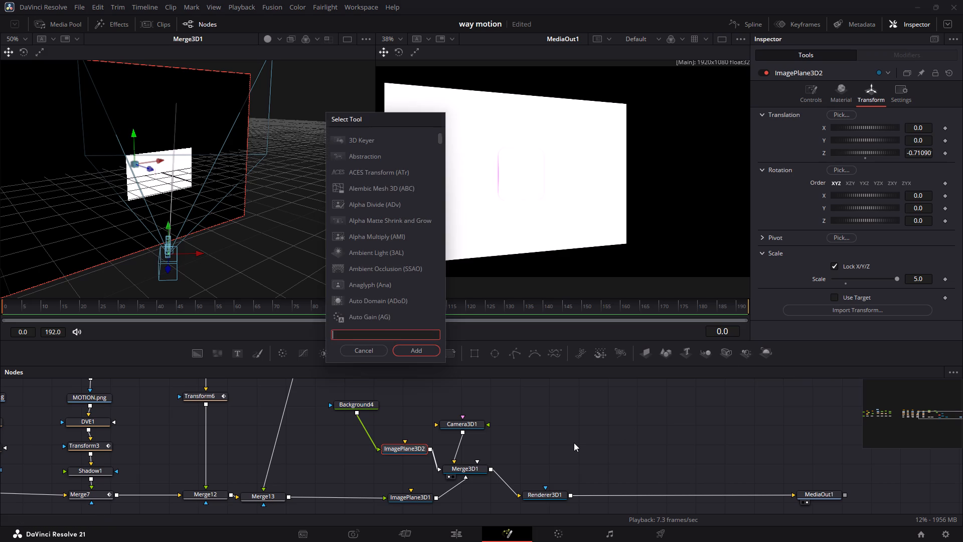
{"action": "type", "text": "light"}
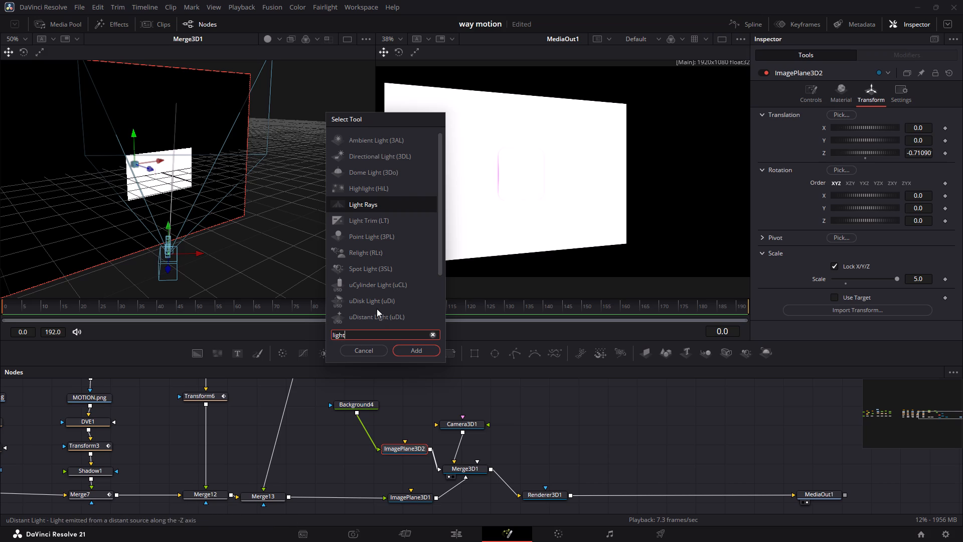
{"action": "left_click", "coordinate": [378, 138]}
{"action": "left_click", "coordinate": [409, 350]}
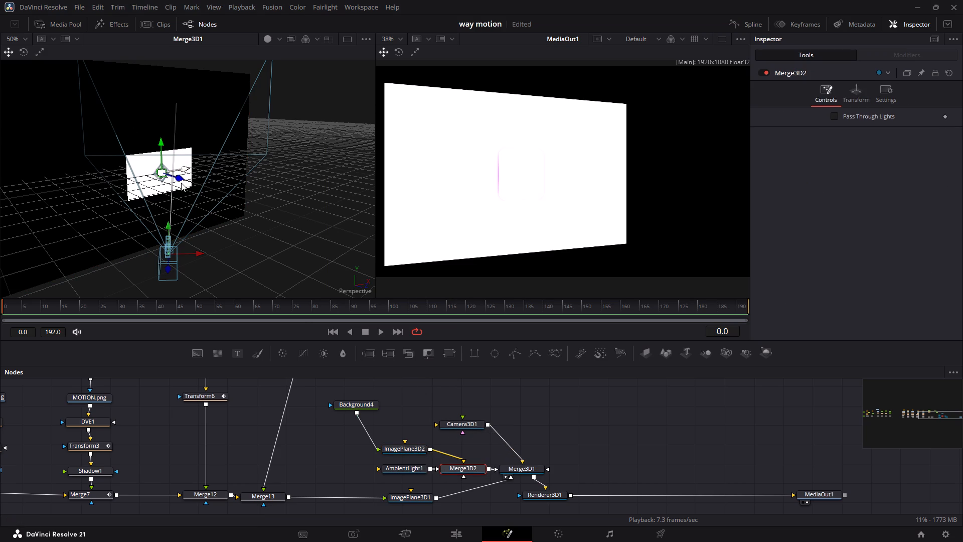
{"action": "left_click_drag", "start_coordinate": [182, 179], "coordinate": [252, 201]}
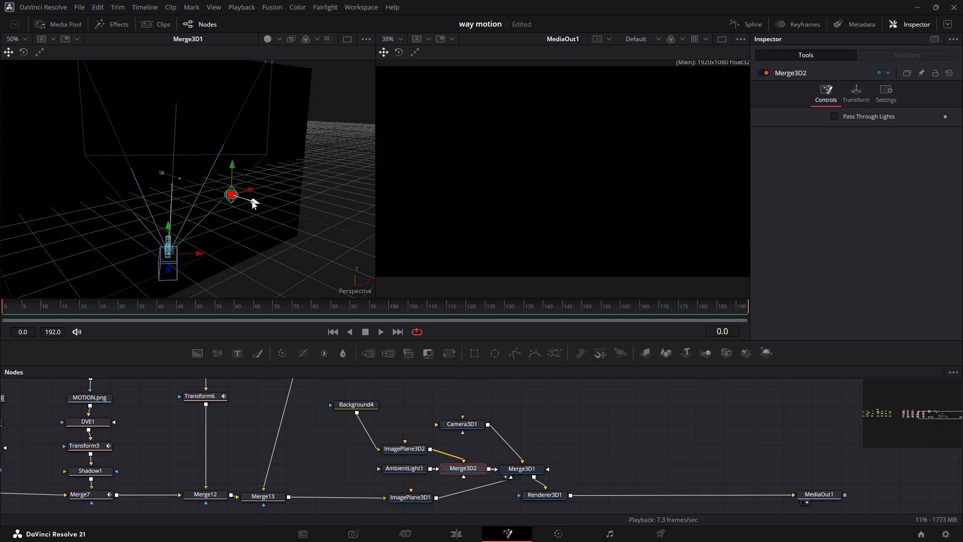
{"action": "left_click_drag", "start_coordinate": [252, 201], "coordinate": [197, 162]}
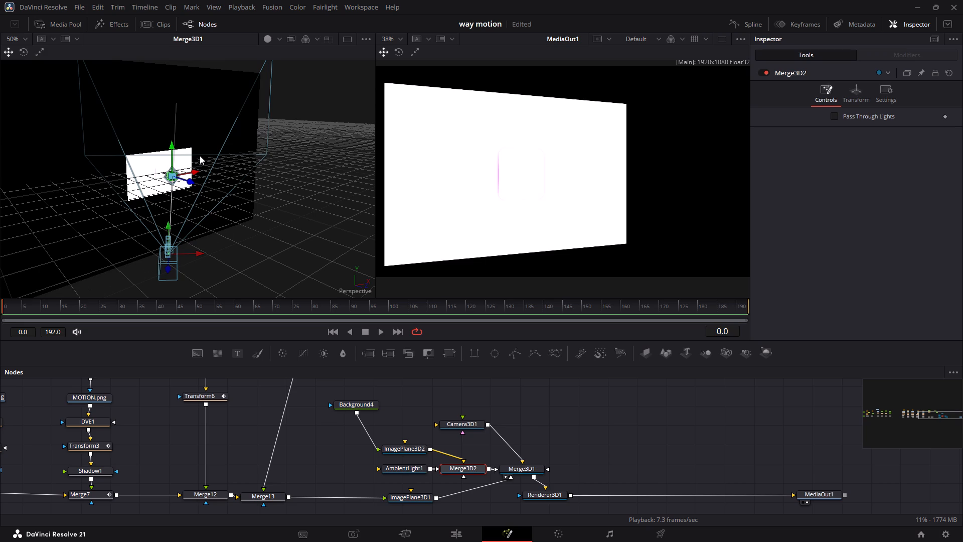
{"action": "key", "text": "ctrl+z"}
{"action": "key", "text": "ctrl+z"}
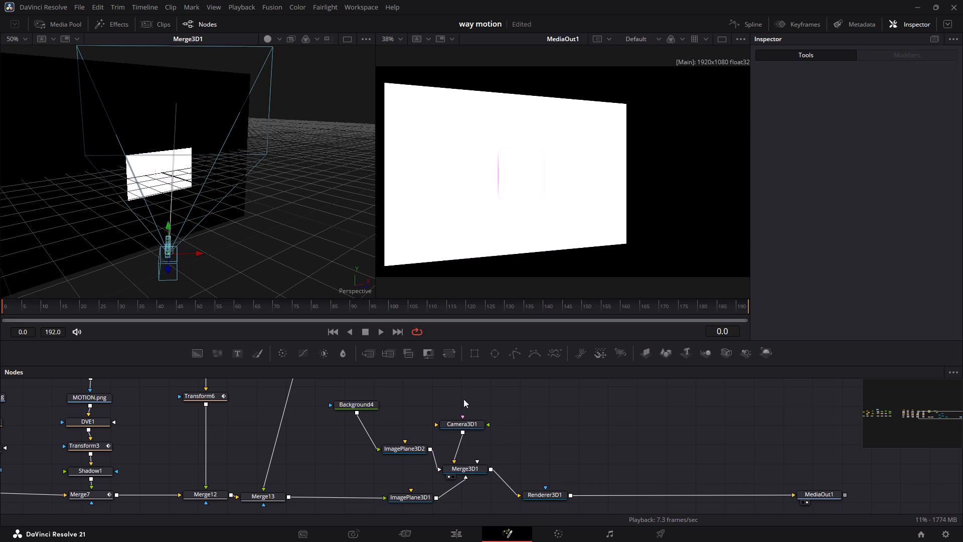
Add an unconnected Ambient Light, place it below the repositioned ImagePlane3D2 node, and connect its output to Merge3D1.
{"action": "left_click", "coordinate": [560, 432]}
{"action": "key", "text": "shift+space"}
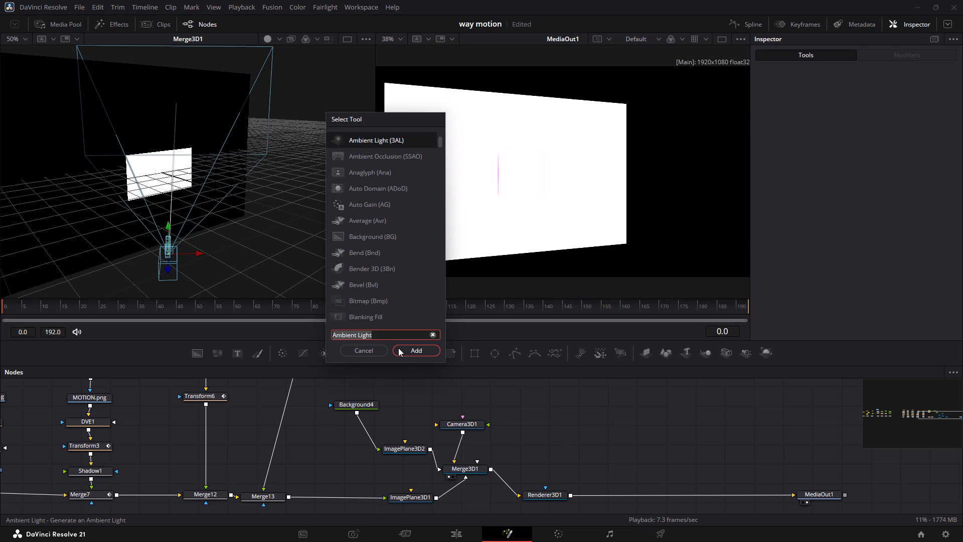
{"action": "left_click", "coordinate": [405, 348]}
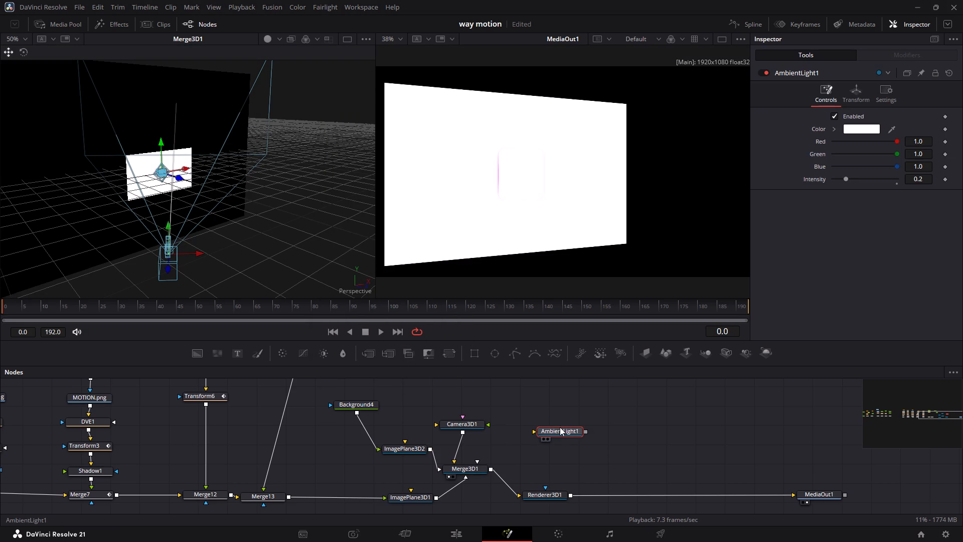
{"action": "left_click_drag", "start_coordinate": [560, 428], "coordinate": [421, 400]}
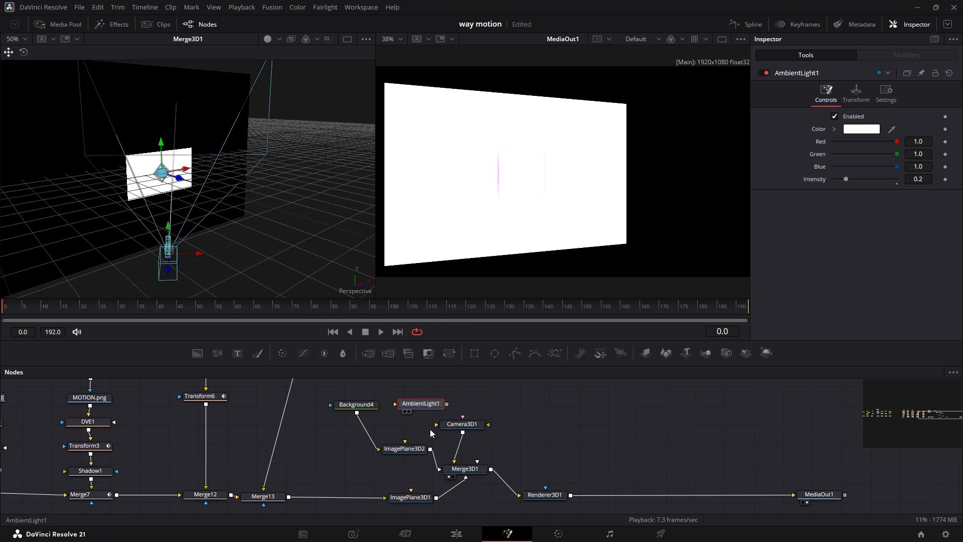
{"action": "left_click_drag", "start_coordinate": [412, 451], "coordinate": [358, 435]}
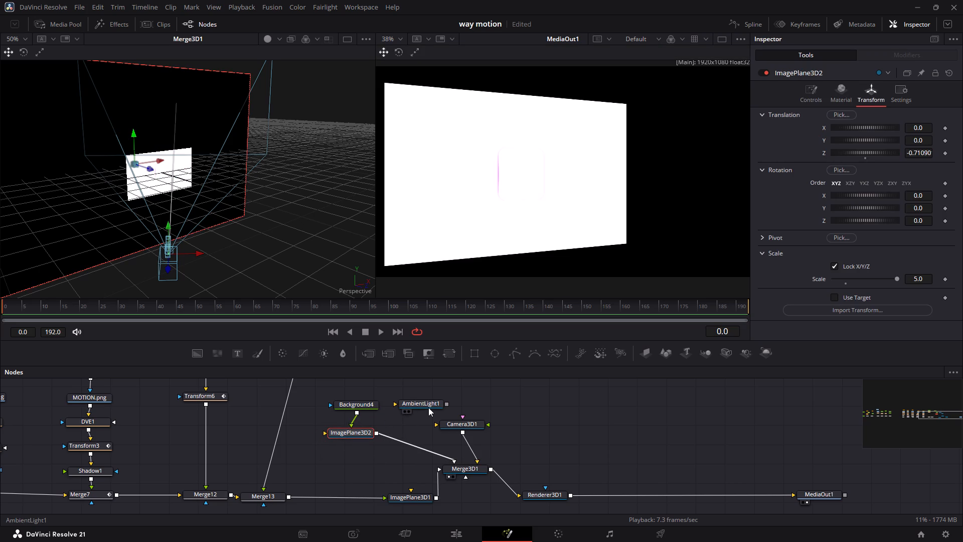
{"action": "left_click_drag", "start_coordinate": [429, 402], "coordinate": [379, 462]}
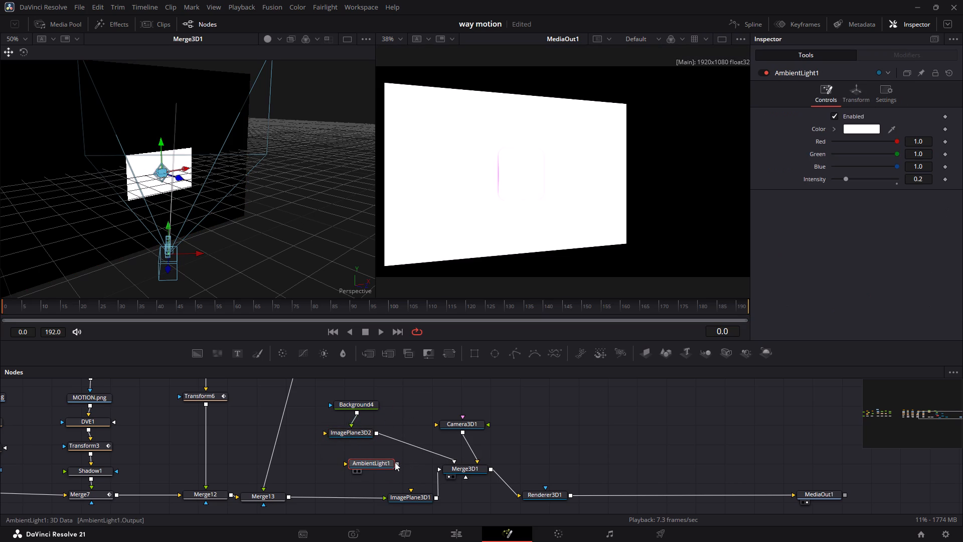
{"action": "left_click_drag", "start_coordinate": [395, 462], "coordinate": [456, 469]}
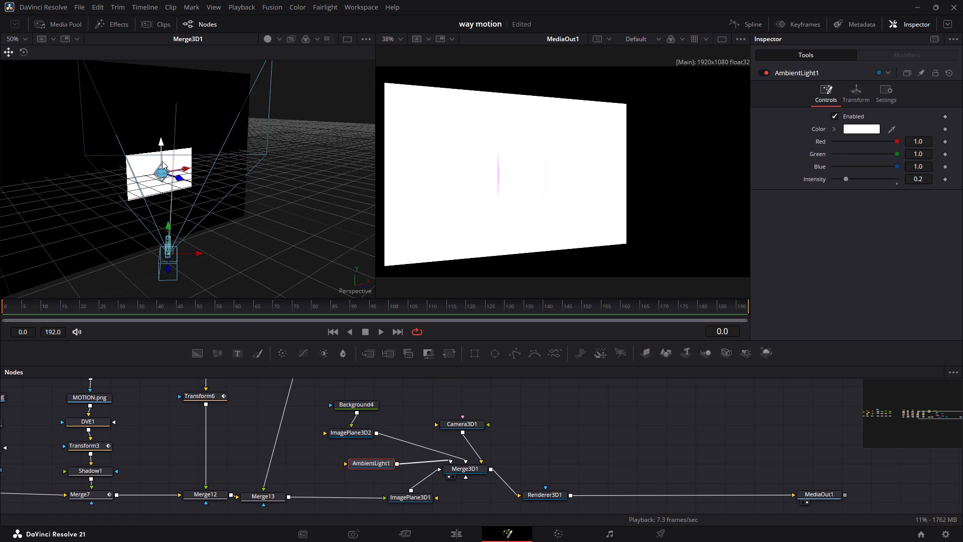
Move the ambient light above the logo plane and forward along Z in the 3D view.
{"action": "left_click_drag", "start_coordinate": [162, 143], "coordinate": [178, 92]}
{"action": "left_click_drag", "start_coordinate": [176, 126], "coordinate": [213, 143]}
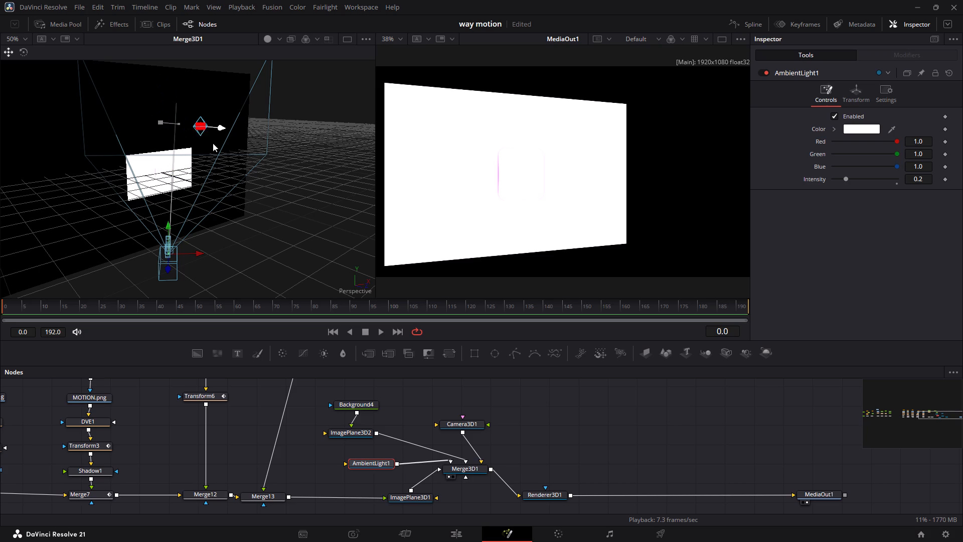
{"action": "left_click_drag", "start_coordinate": [213, 143], "coordinate": [211, 146]}
{"action": "left_click_drag", "start_coordinate": [211, 146], "coordinate": [212, 146]}
Enable Lighting and Shadows on Renderer3D1.
{"action": "left_click", "coordinate": [474, 467]}
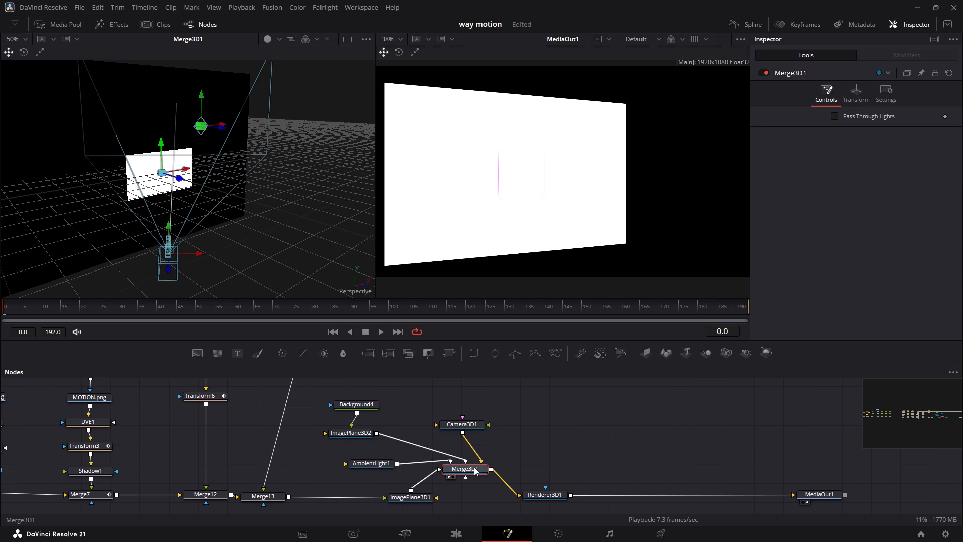
{"action": "left_click", "coordinate": [859, 91]}
{"action": "left_click", "coordinate": [877, 91]}
{"action": "left_click", "coordinate": [823, 103]}
{"action": "left_click", "coordinate": [561, 495]}
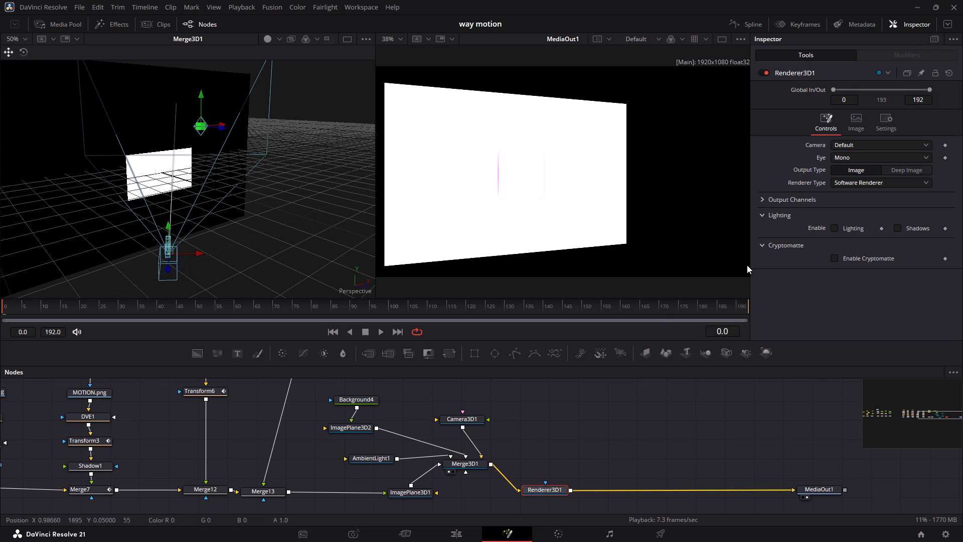
{"action": "left_click", "coordinate": [833, 228]}
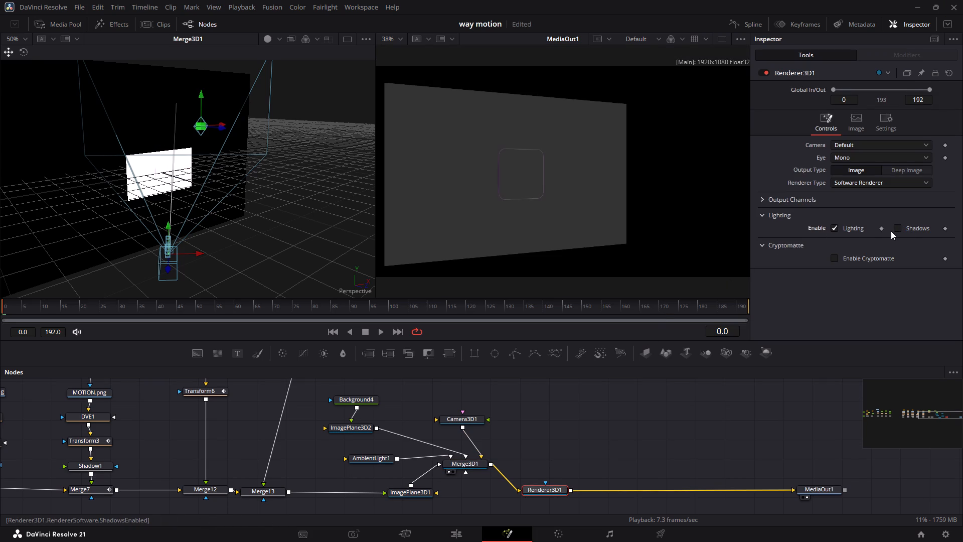
{"action": "left_click", "coordinate": [896, 229]}
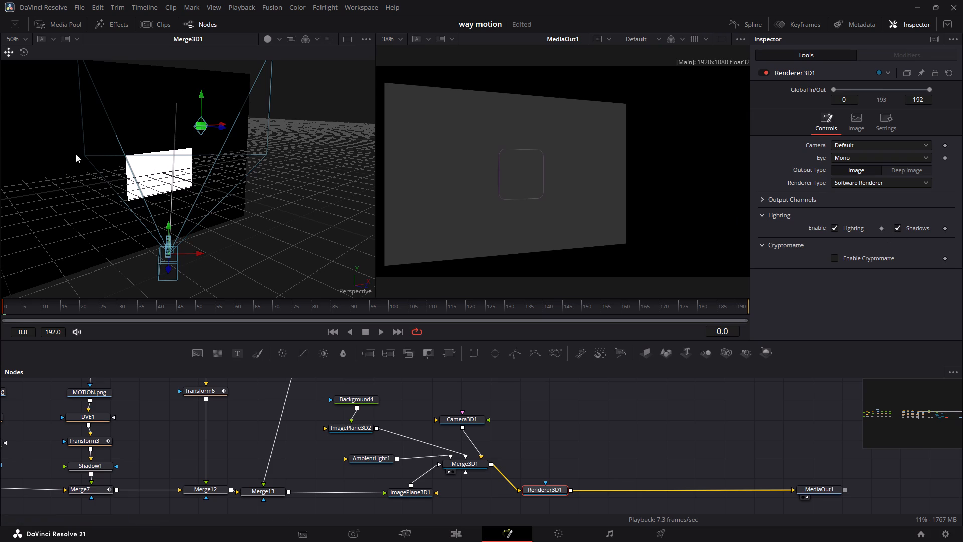
Lower the ambient light in the 3D view to beside the logo plane's upper corner, playing the animation briefly to check it.
{"action": "left_click_drag", "start_coordinate": [222, 128], "coordinate": [255, 153]}
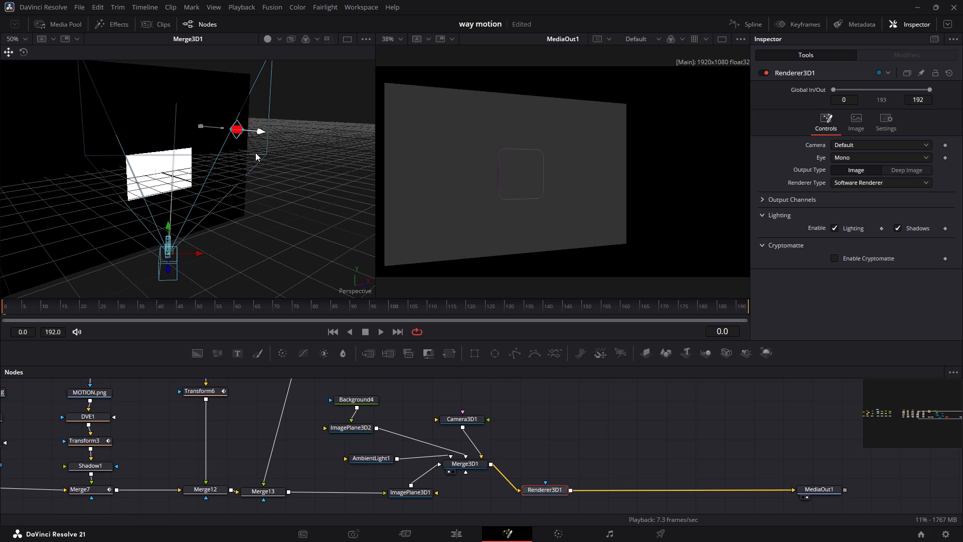
{"action": "left_click_drag", "start_coordinate": [255, 153], "coordinate": [226, 161]}
{"action": "left_click_drag", "start_coordinate": [213, 98], "coordinate": [193, 182]}
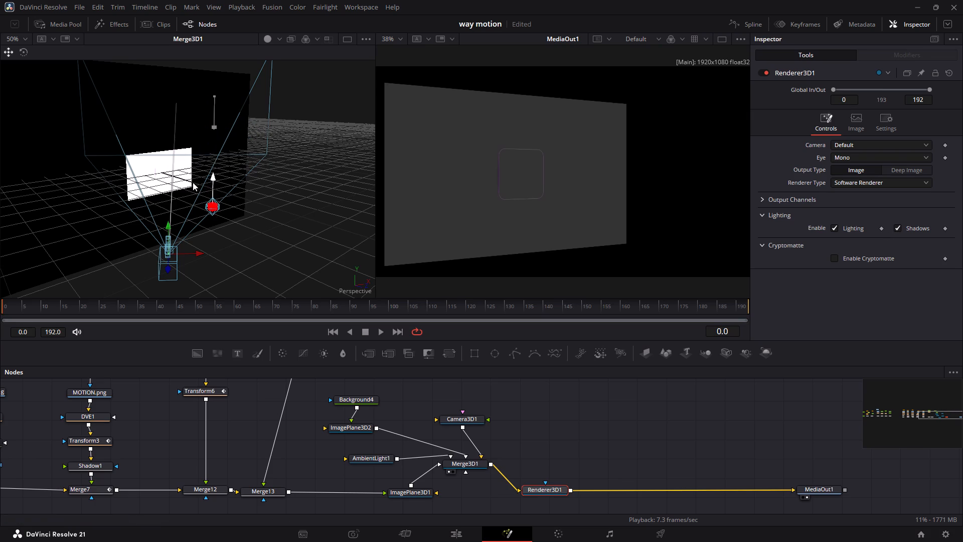
{"action": "left_click_drag", "start_coordinate": [193, 182], "coordinate": [198, 99]}
{"action": "key", "text": "space"}
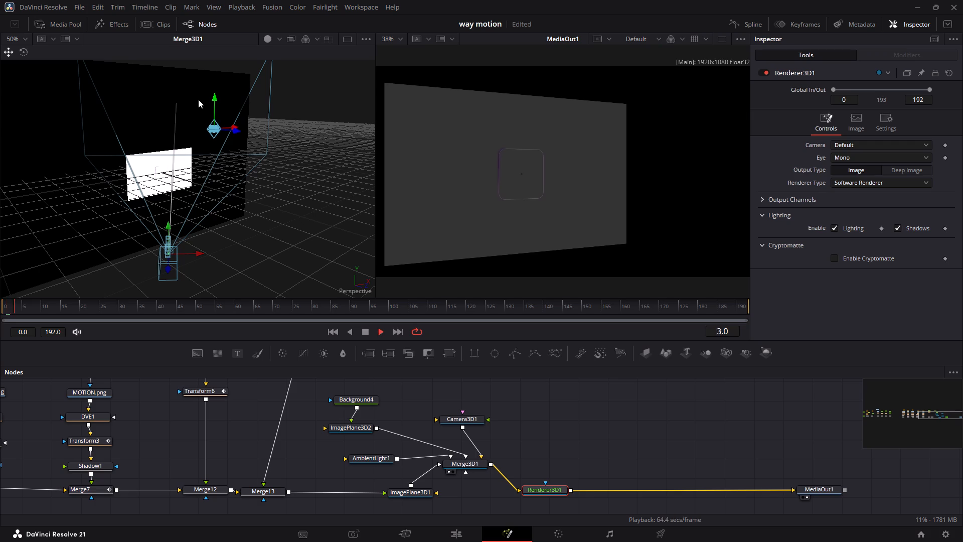
{"action": "key", "text": "space"}
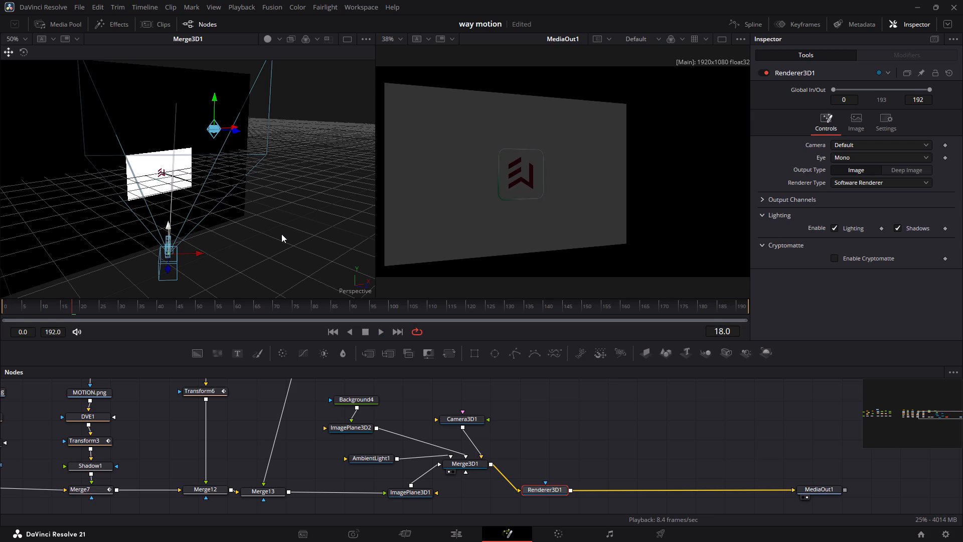
{"action": "left_click_drag", "start_coordinate": [214, 96], "coordinate": [215, 128]}
{"action": "left_click_drag", "start_coordinate": [215, 128], "coordinate": [212, 130]}
{"action": "left_click_drag", "start_coordinate": [236, 169], "coordinate": [220, 157]}
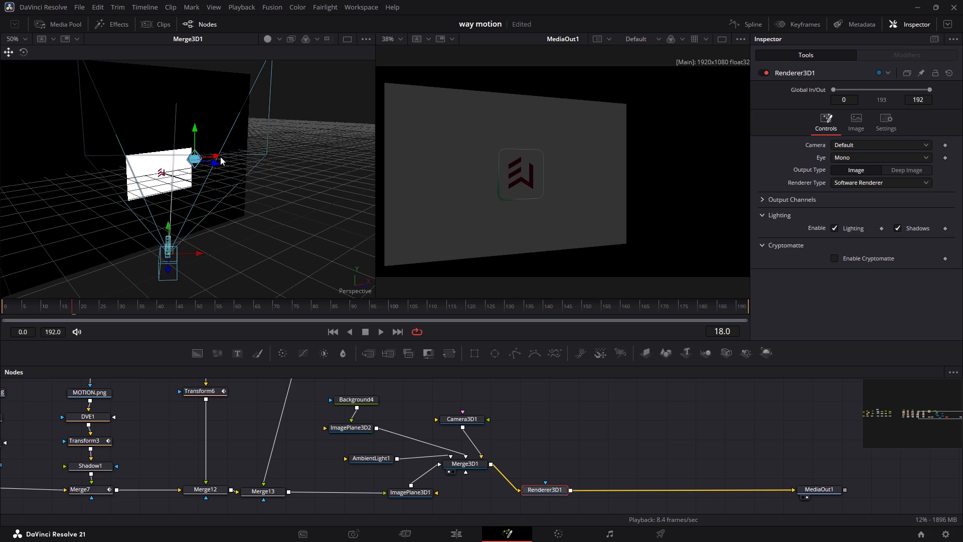
{"action": "left_click", "coordinate": [284, 144]}
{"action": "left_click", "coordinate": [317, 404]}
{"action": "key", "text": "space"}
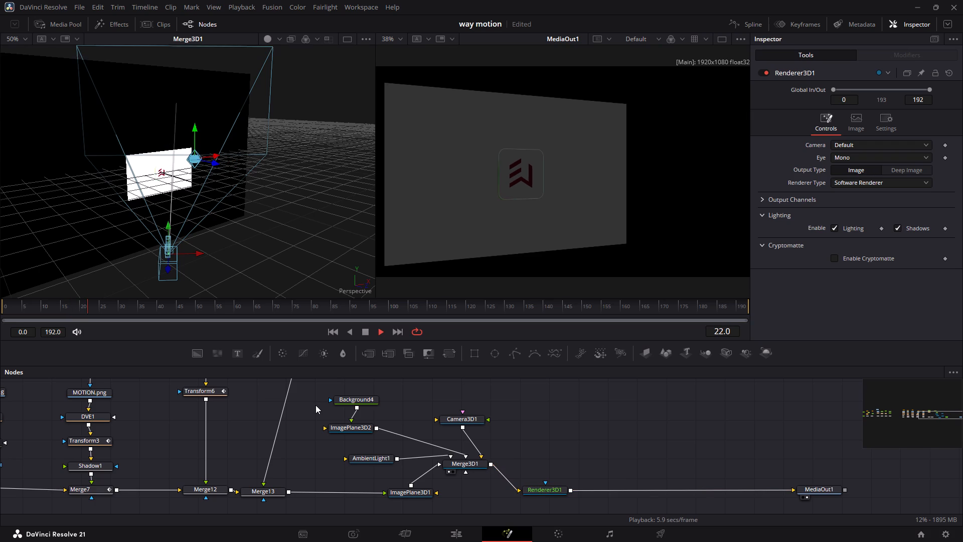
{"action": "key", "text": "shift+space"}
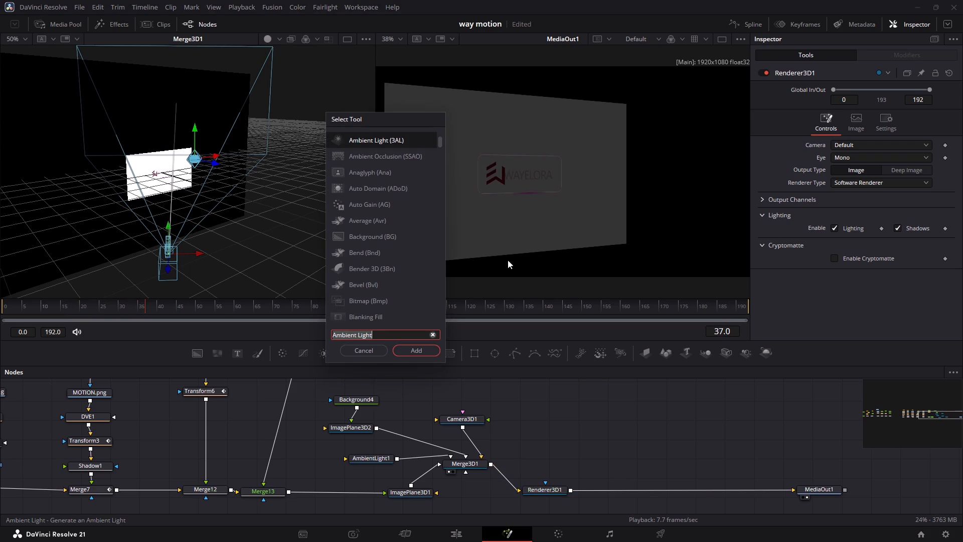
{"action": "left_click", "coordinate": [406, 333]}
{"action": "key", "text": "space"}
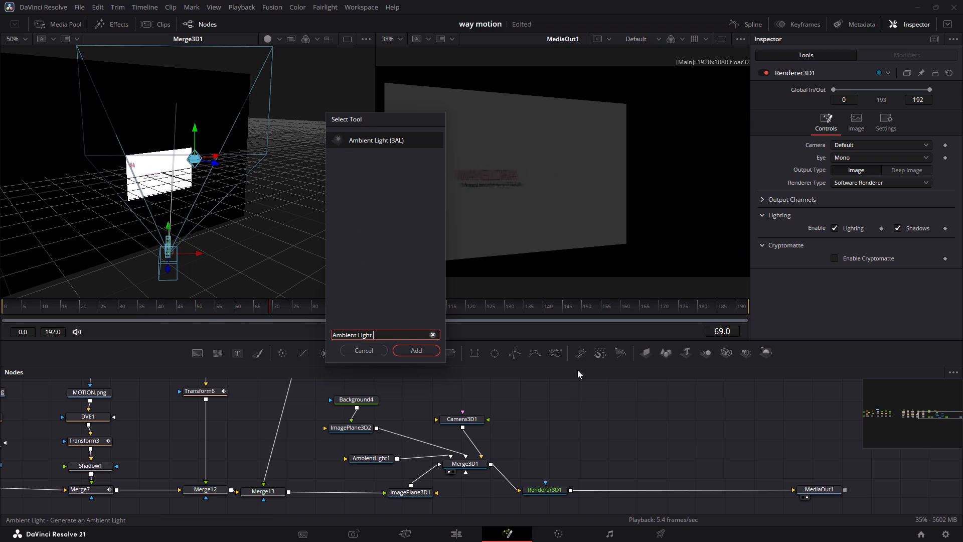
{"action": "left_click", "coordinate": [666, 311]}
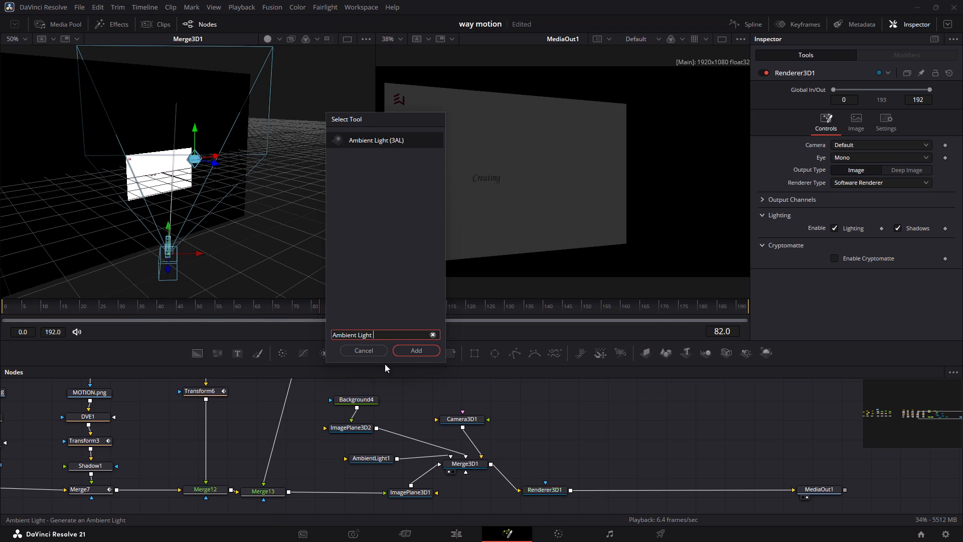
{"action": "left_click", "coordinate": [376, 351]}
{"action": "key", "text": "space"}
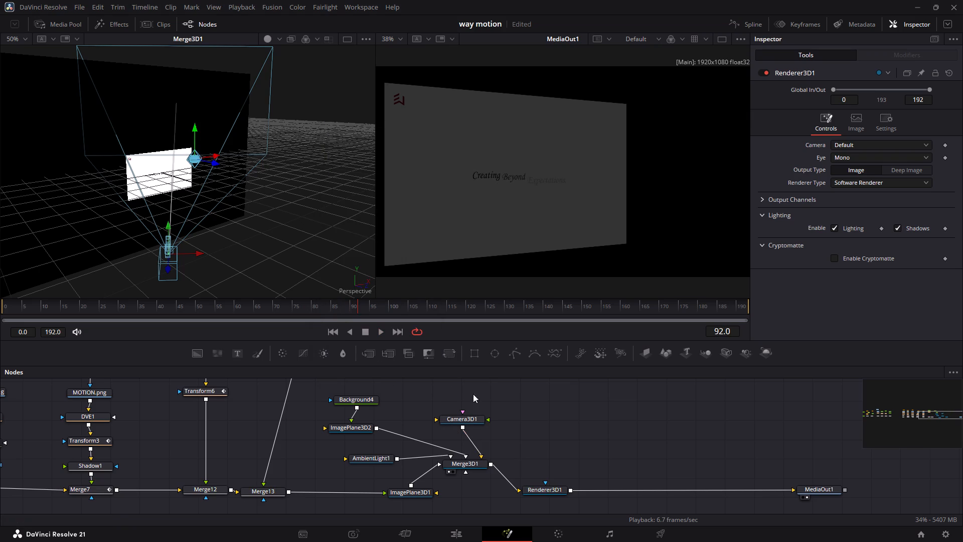
Add an unconnected Directional Light, place its node beside AmbientLight1, and connect its output to Merge3D1.
{"action": "key", "text": "shift+space"}
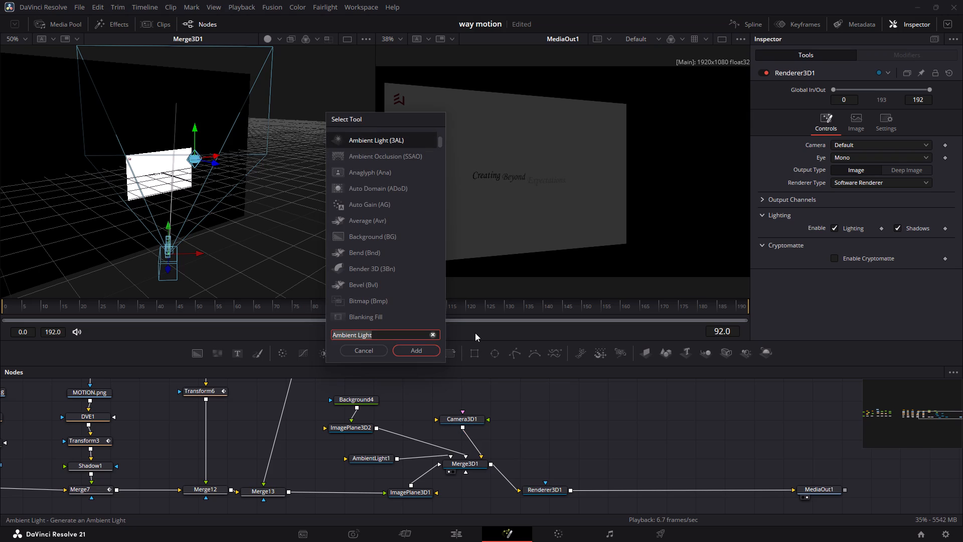
{"action": "key", "text": "ctrl+BackSpace"}
{"action": "key", "text": "ctrl+BackSpace"}
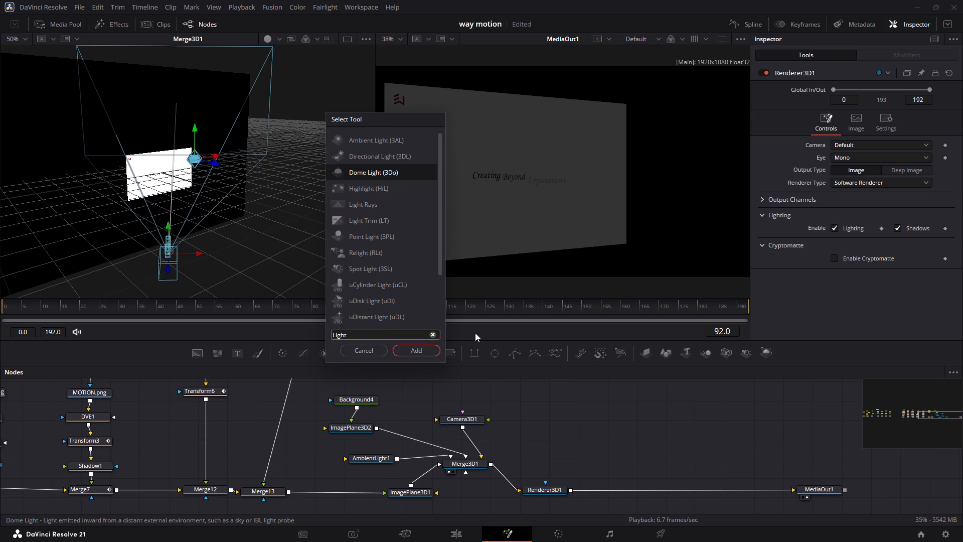
{"action": "left_click", "coordinate": [366, 153]}
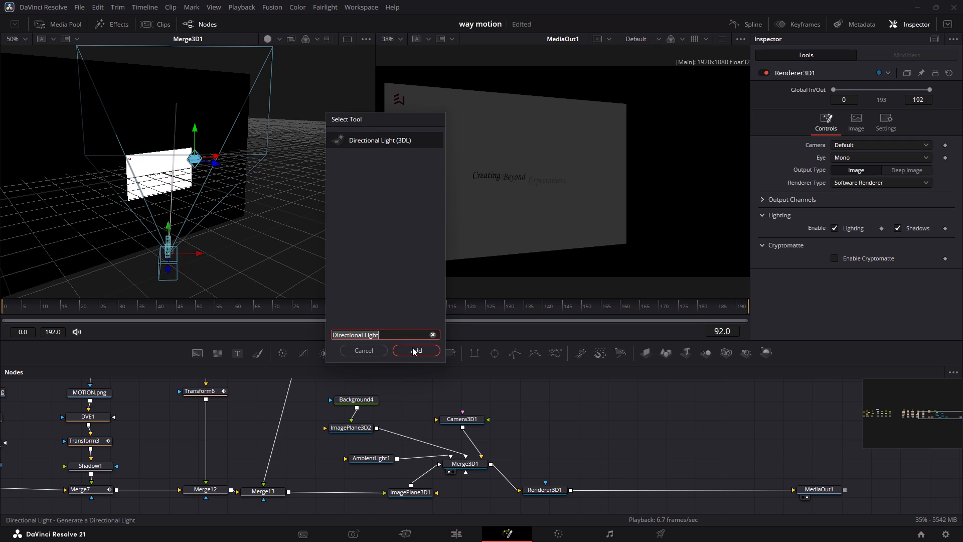
{"action": "left_click", "coordinate": [412, 347]}
{"action": "left_click_drag", "start_coordinate": [320, 402], "coordinate": [318, 445]}
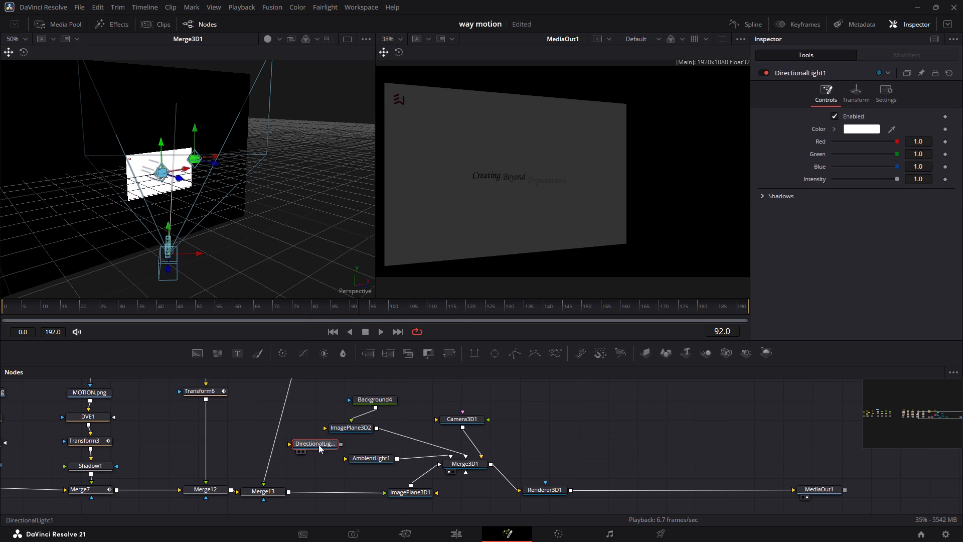
{"action": "left_click_drag", "start_coordinate": [318, 445], "coordinate": [318, 446]}
{"action": "left_click_drag", "start_coordinate": [342, 447], "coordinate": [476, 466]}
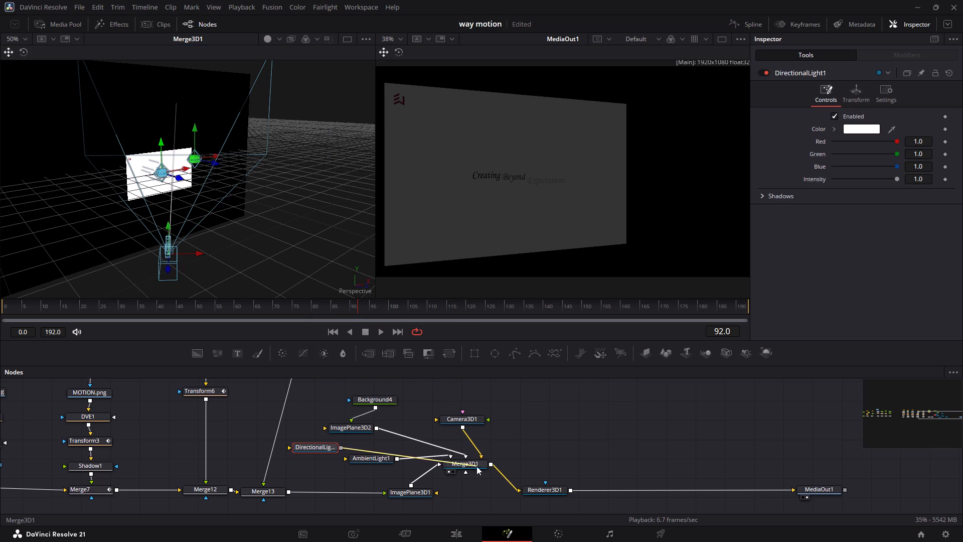
{"action": "left_click_drag", "start_coordinate": [476, 466], "coordinate": [479, 464]}
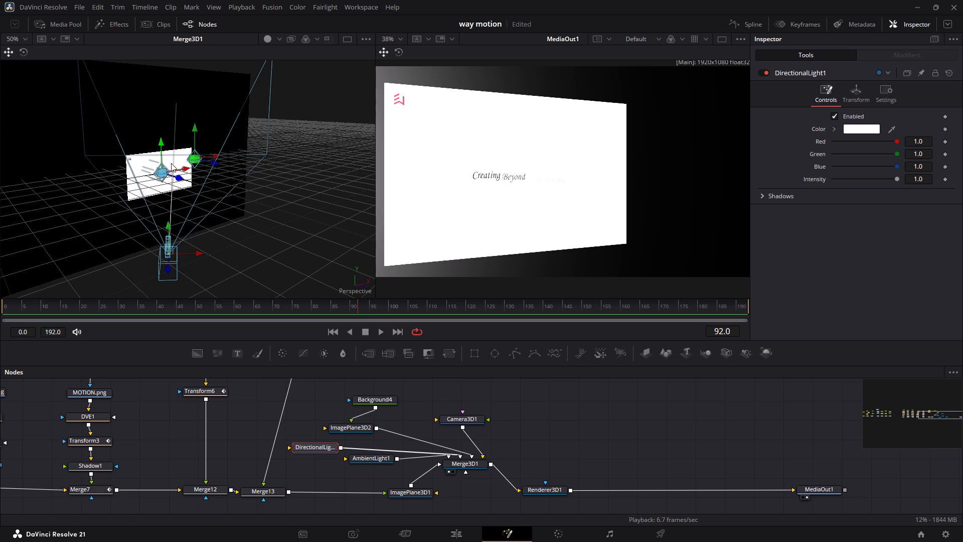
Move the directional light above and in front of the logo plane, to about X -0.21, Y 0.53, Z 1.15.
{"action": "left_click_drag", "start_coordinate": [160, 144], "coordinate": [155, 93]}
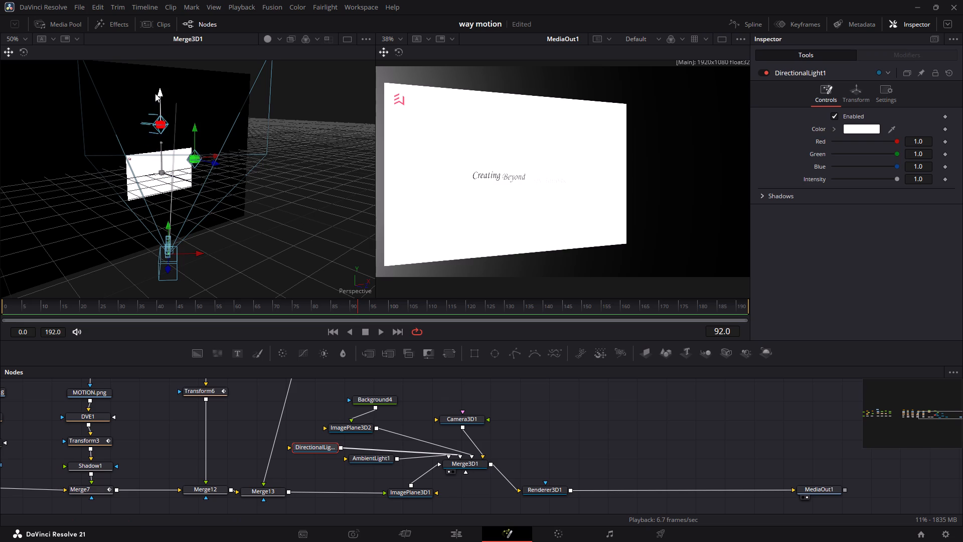
{"action": "left_click_drag", "start_coordinate": [155, 93], "coordinate": [159, 103]}
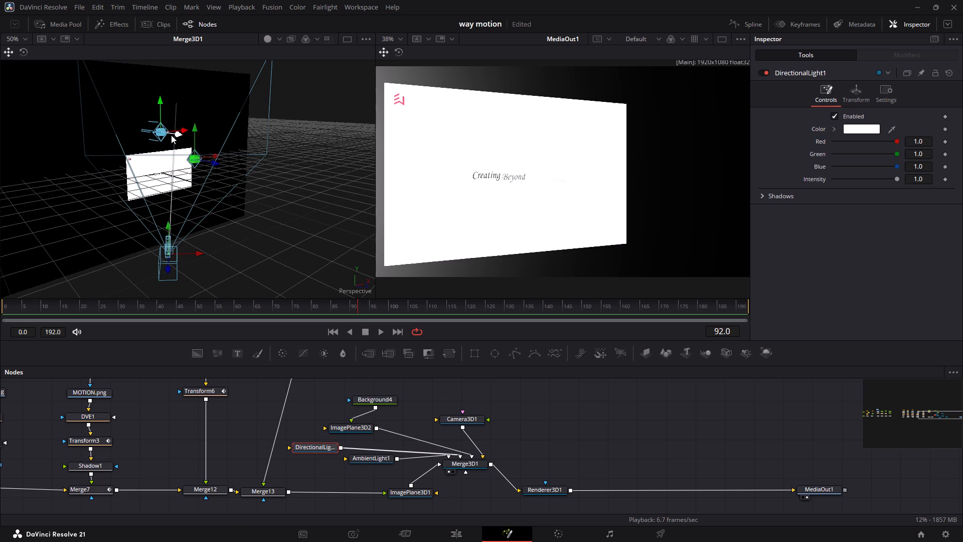
{"action": "left_click_drag", "start_coordinate": [177, 135], "coordinate": [250, 157]}
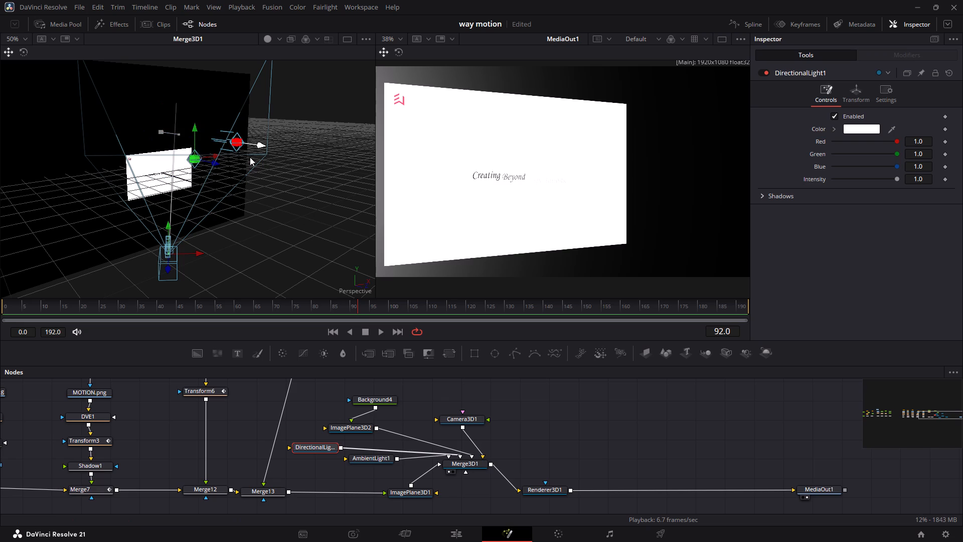
{"action": "left_click_drag", "start_coordinate": [250, 157], "coordinate": [238, 156]}
{"action": "left_click_drag", "start_coordinate": [245, 137], "coordinate": [207, 144]}
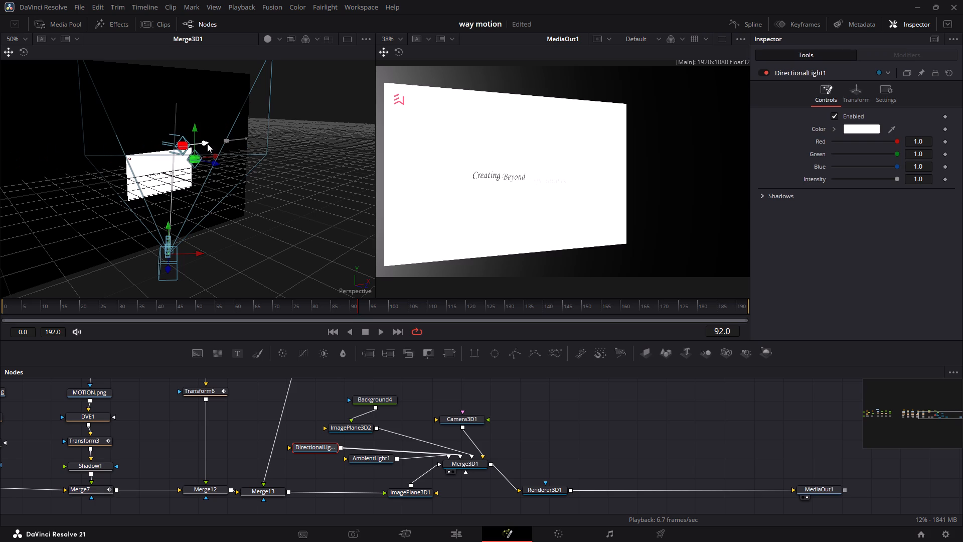
{"action": "left_click_drag", "start_coordinate": [207, 144], "coordinate": [230, 140]}
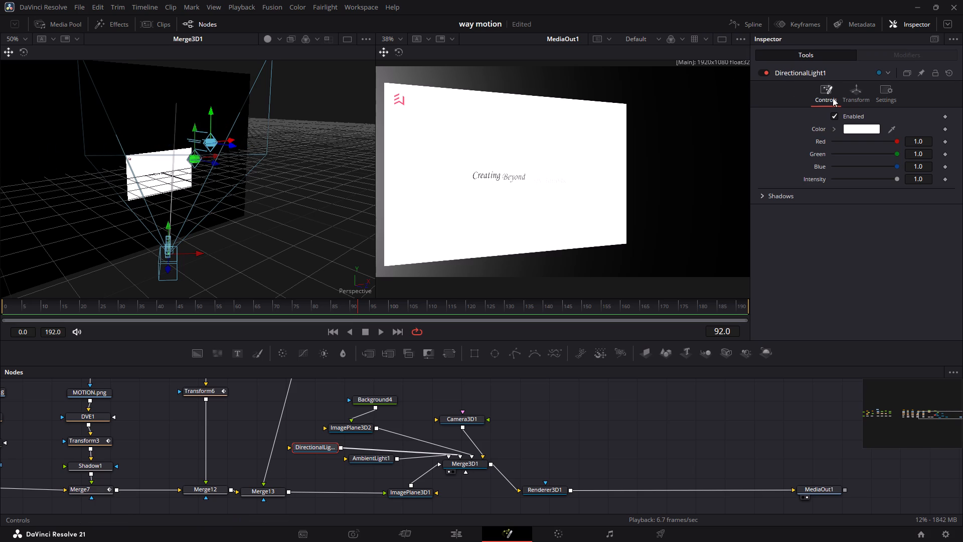
Rotate DirectionalLight1 to 20.9 degrees around Y.
{"action": "left_click", "coordinate": [862, 99]}
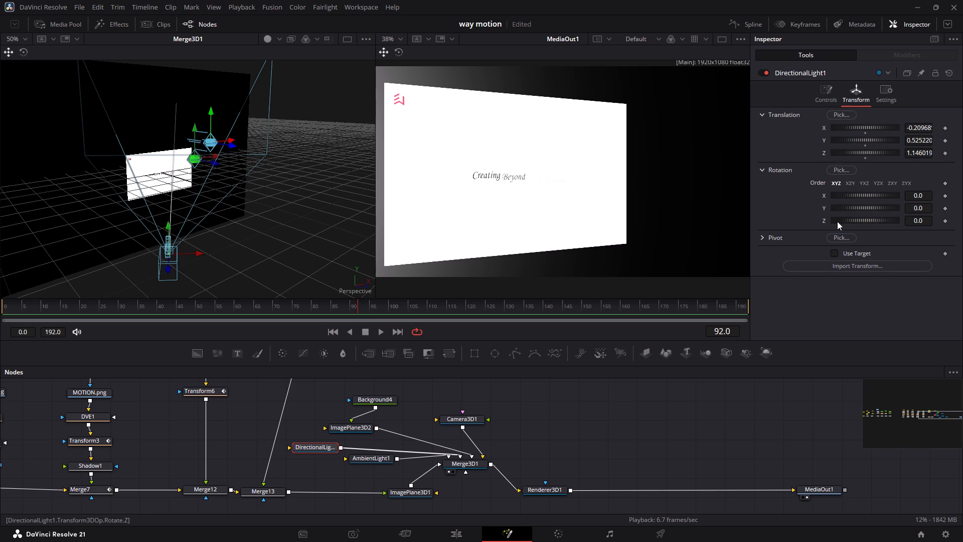
{"action": "left_click", "coordinate": [865, 206]}
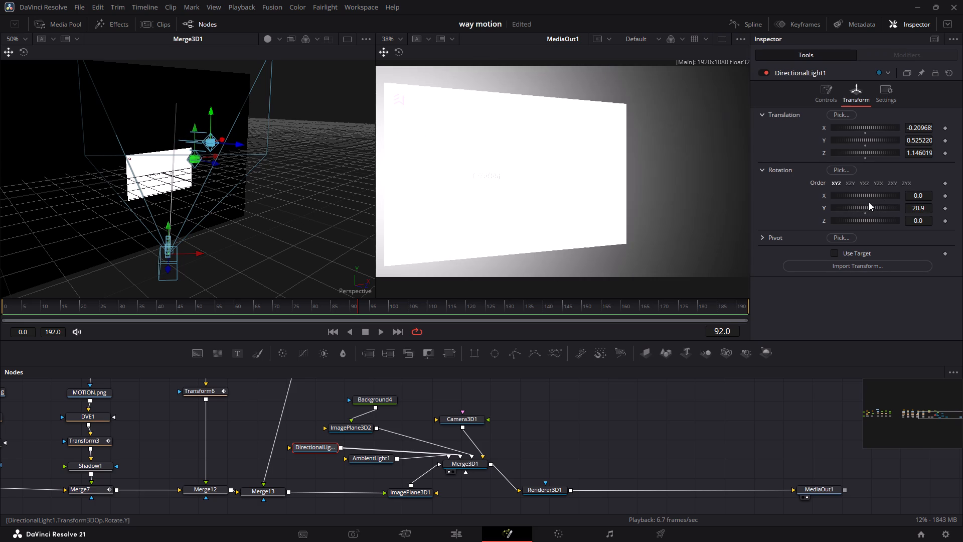
Reduce DirectionalLight1's intensity to 0.354.
{"action": "left_click", "coordinate": [823, 102]}
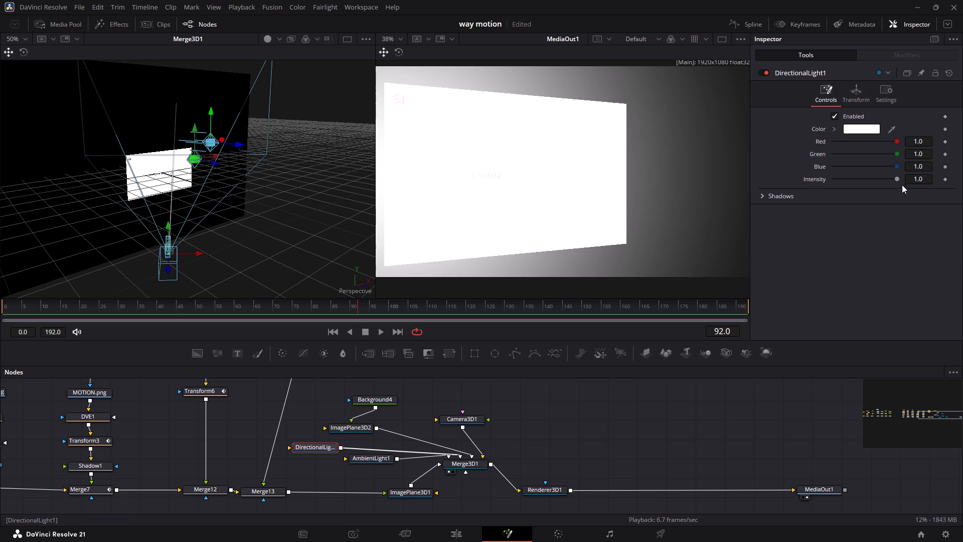
{"action": "left_click_drag", "start_coordinate": [895, 180], "coordinate": [850, 179]}
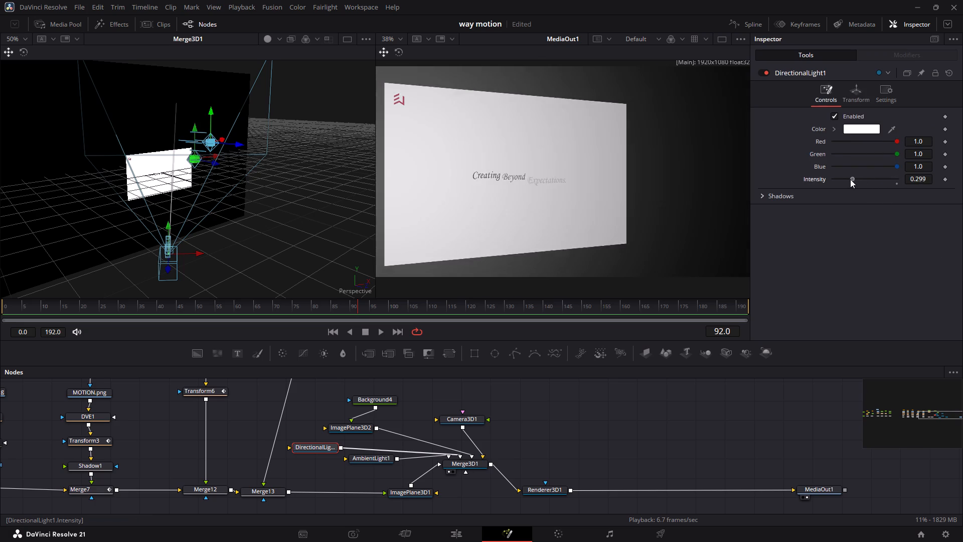
{"action": "left_click_drag", "start_coordinate": [850, 179], "coordinate": [845, 179]}
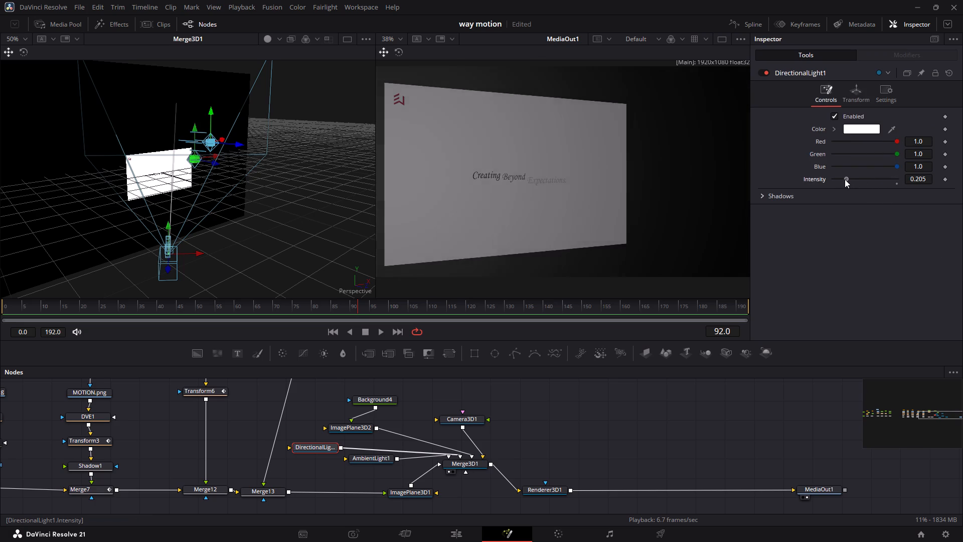
{"action": "left_click_drag", "start_coordinate": [845, 179], "coordinate": [850, 178]}
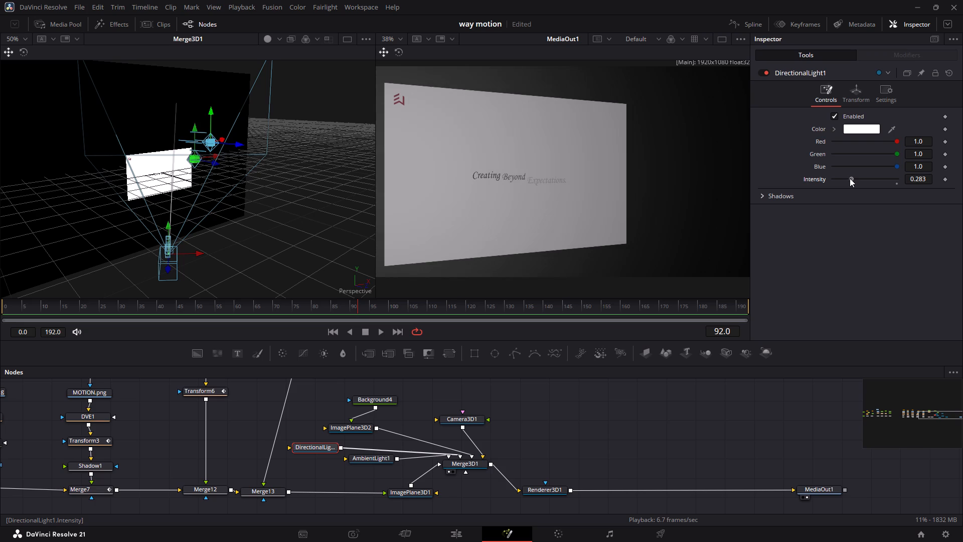
{"action": "left_click_drag", "start_coordinate": [850, 178], "coordinate": [854, 178]}
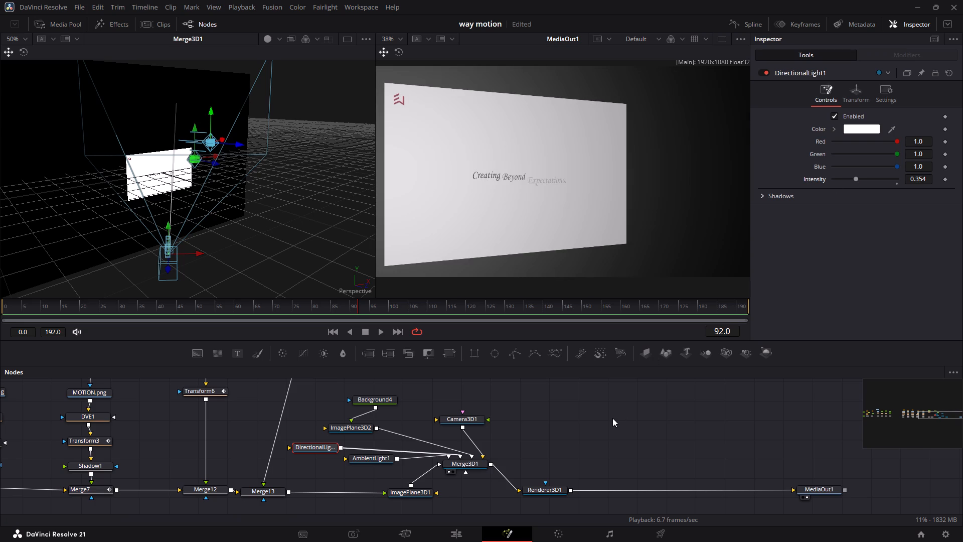
Play short stretches of the animation, from the current frame and from frame 0, to examine the new lighting.
{"action": "left_click", "coordinate": [602, 434]}
{"action": "key", "text": "space"}
{"action": "key", "text": "space"}
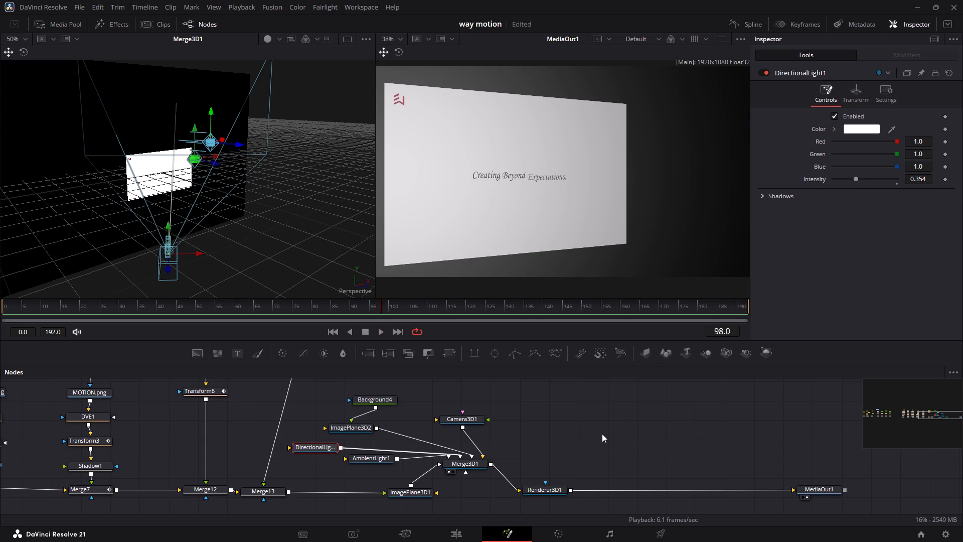
{"action": "left_click", "coordinate": [9, 307]}
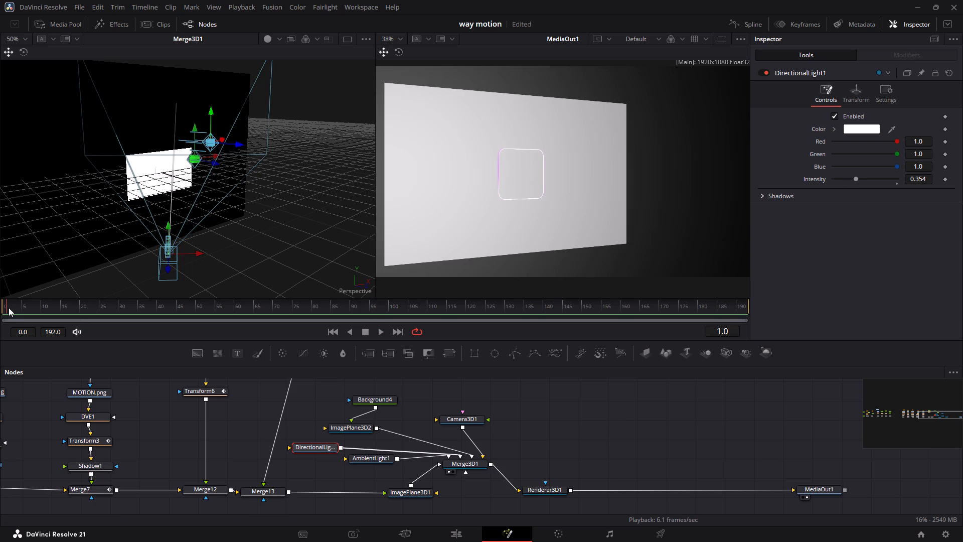
{"action": "left_click_drag", "start_coordinate": [5, 308], "coordinate": [0, 308]}
{"action": "key", "text": "space"}
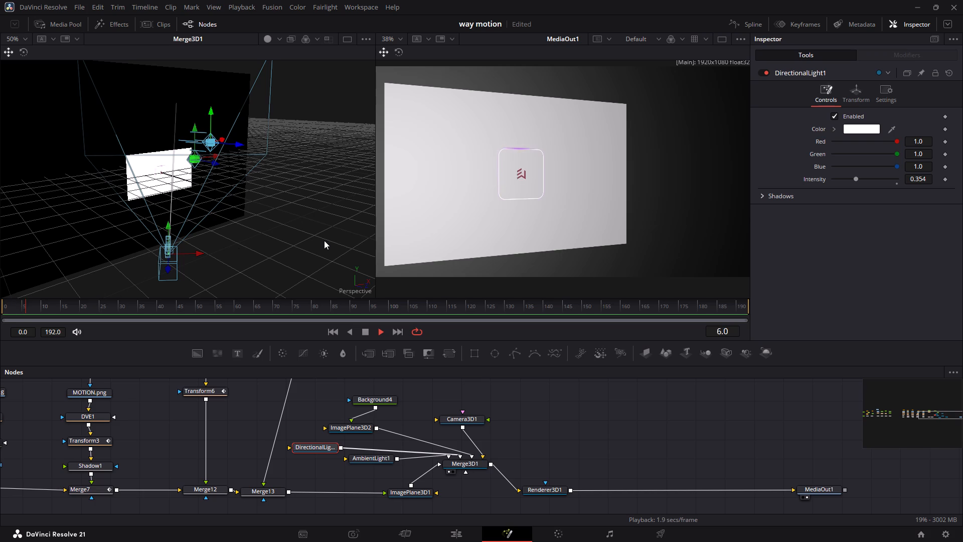
{"action": "key", "text": "space"}
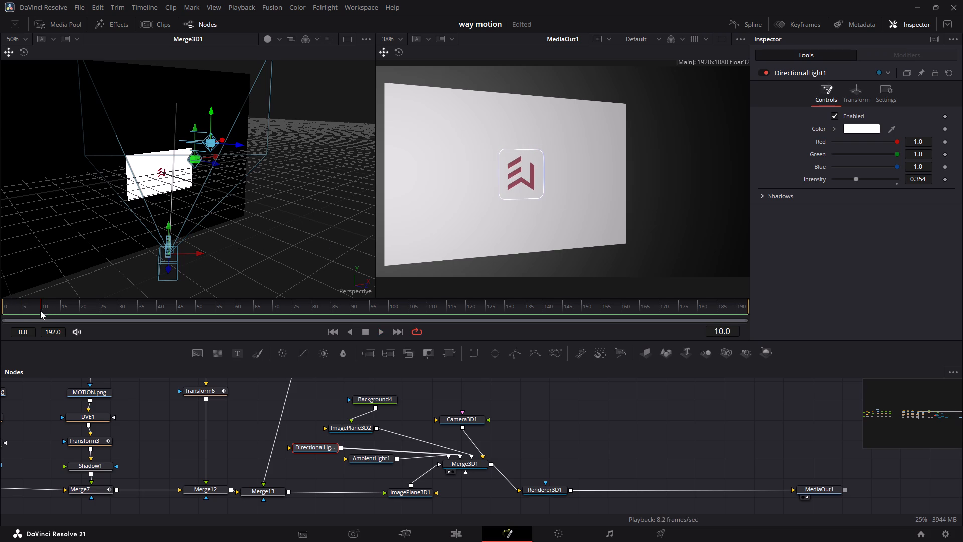
Return to frame 0 and delete the AmbientLight1 node from the scene.
{"action": "left_click_drag", "start_coordinate": [40, 306], "coordinate": [0, 307]}
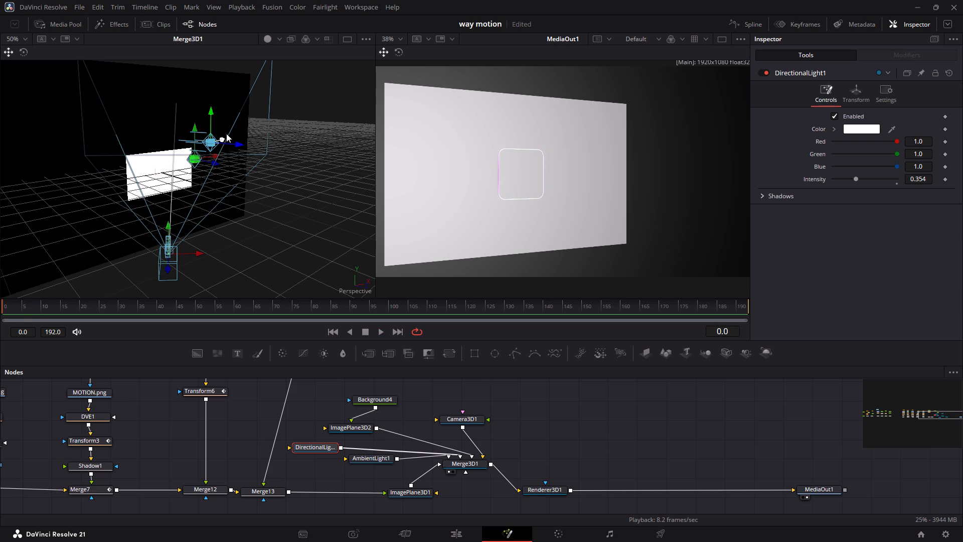
{"action": "left_click", "coordinate": [212, 144]}
{"action": "left_click", "coordinate": [195, 160]}
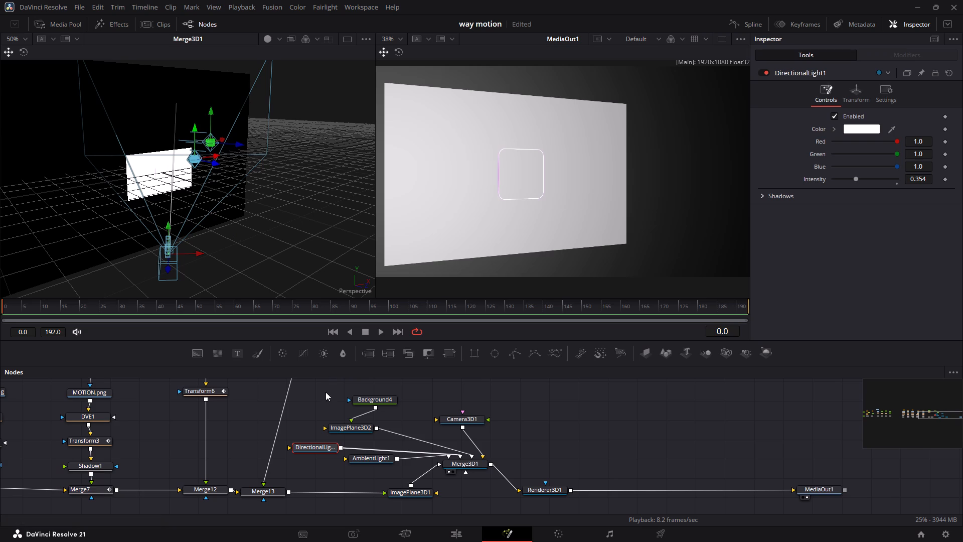
{"action": "left_click", "coordinate": [369, 456]}
{"action": "key", "text": "BackSpace"}
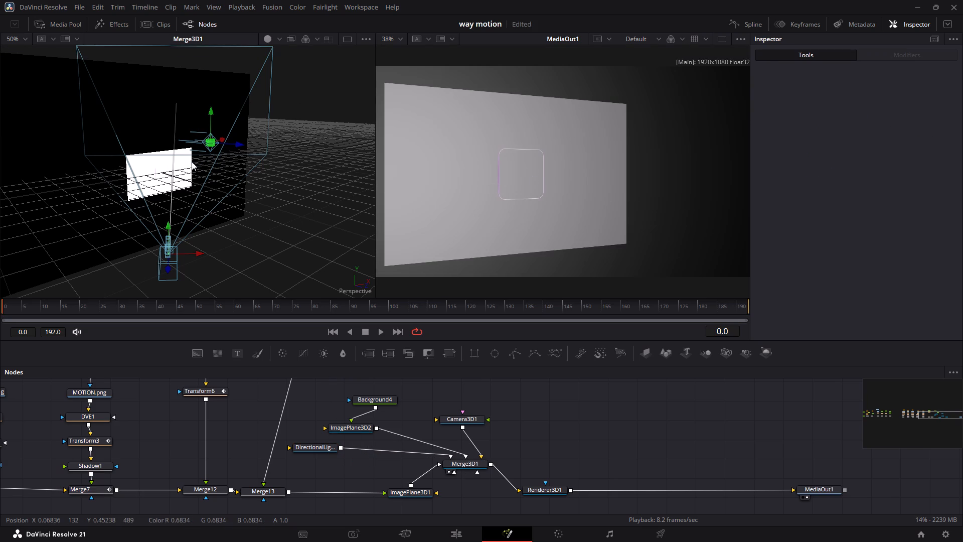
Raise the directional light slightly along its vertical axis in the 3D scene.
{"action": "left_click_drag", "start_coordinate": [211, 114], "coordinate": [210, 114]}
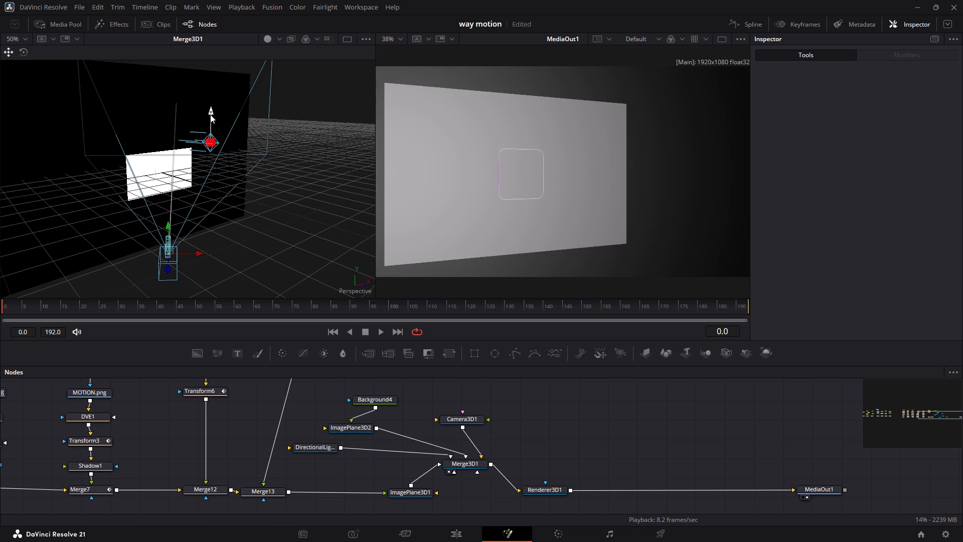
{"action": "left_click_drag", "start_coordinate": [210, 114], "coordinate": [223, 105]}
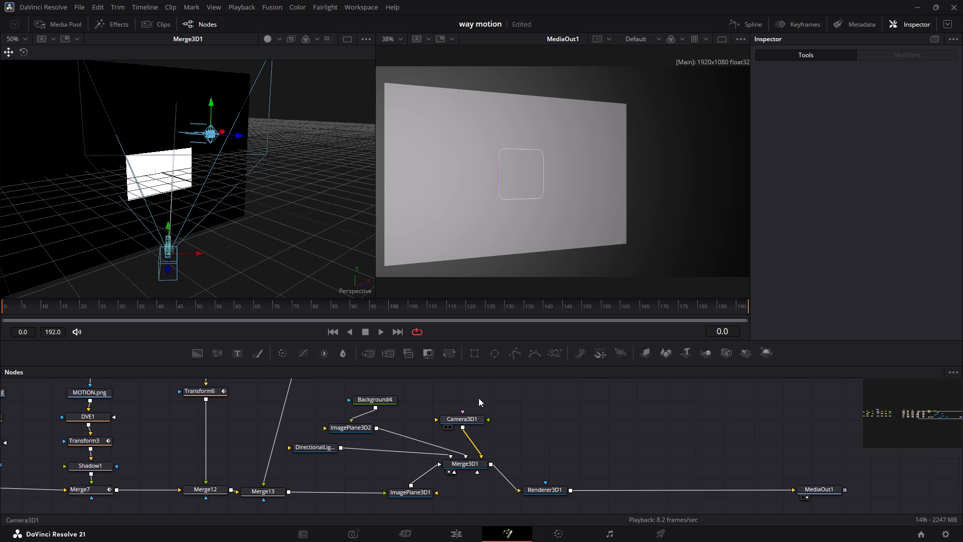
Keyframe Camera3D1's X, Y and Z rotation at frame 0, leaving the rotation order without a keyframe.
{"action": "left_click", "coordinate": [471, 416]}
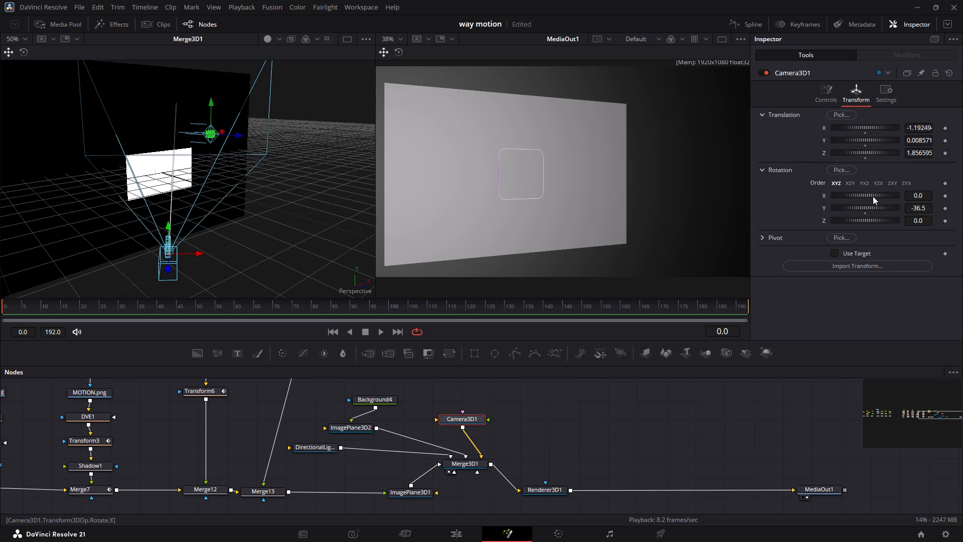
{"action": "left_click", "coordinate": [944, 210]}
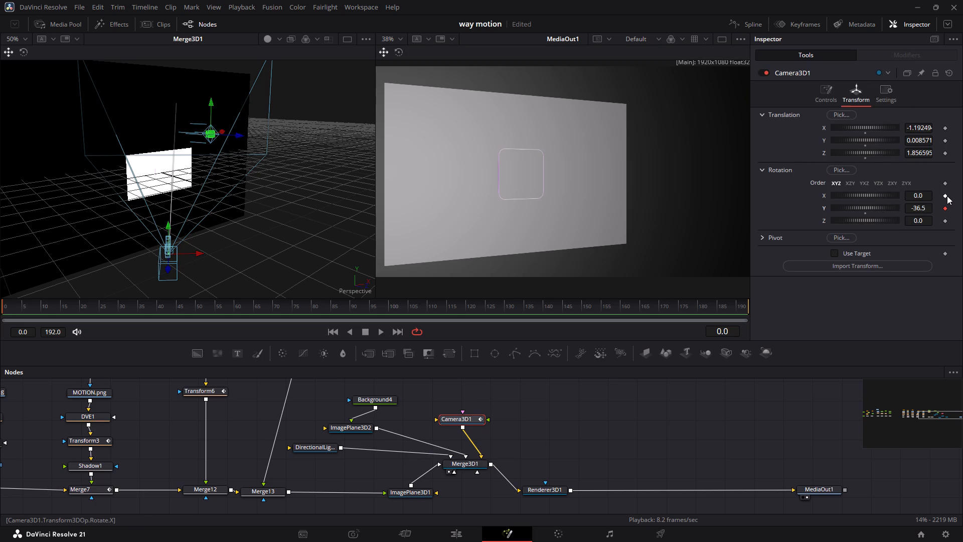
{"action": "left_click", "coordinate": [947, 196]}
{"action": "left_click", "coordinate": [946, 183]}
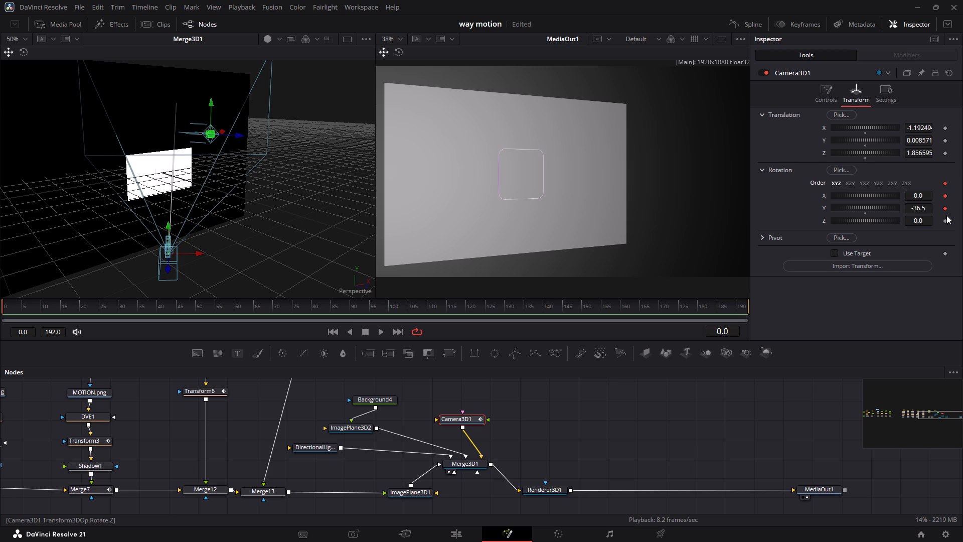
{"action": "left_click", "coordinate": [943, 222]}
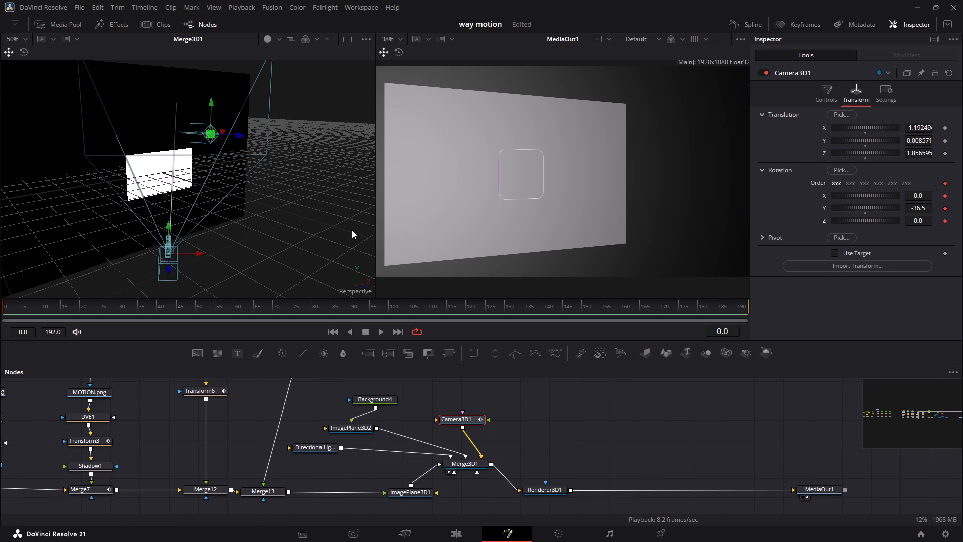
{"action": "left_click", "coordinate": [944, 184]}
At frame 45, slide the camera sideways to about X -0.93, Z 2.05 and turn it to -23.6 degrees around Y.
{"action": "left_click", "coordinate": [157, 307]}
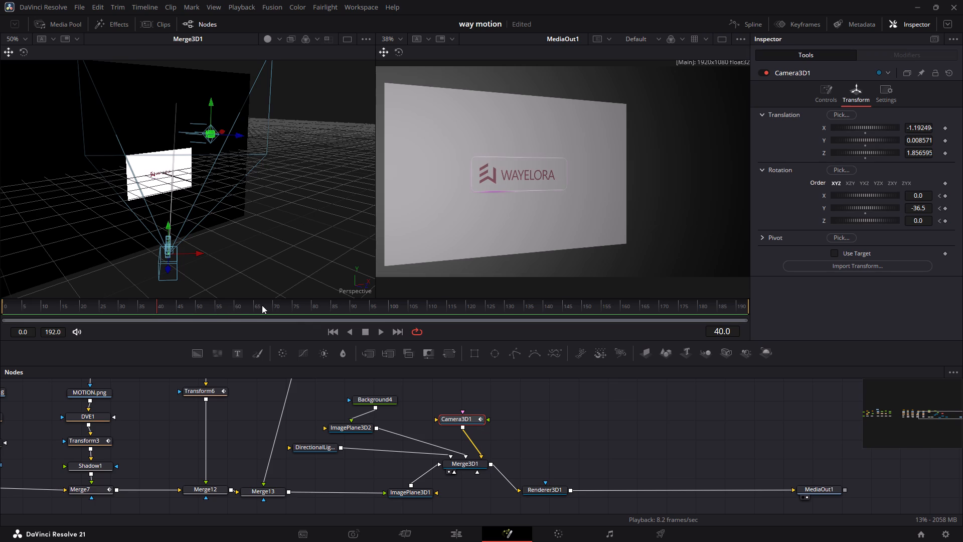
{"action": "left_click", "coordinate": [235, 306]}
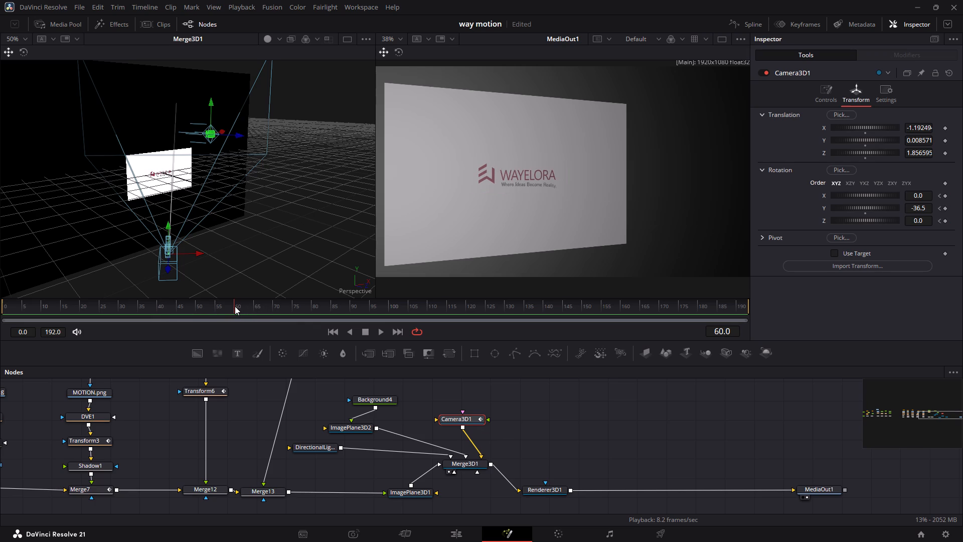
{"action": "left_click", "coordinate": [193, 308]}
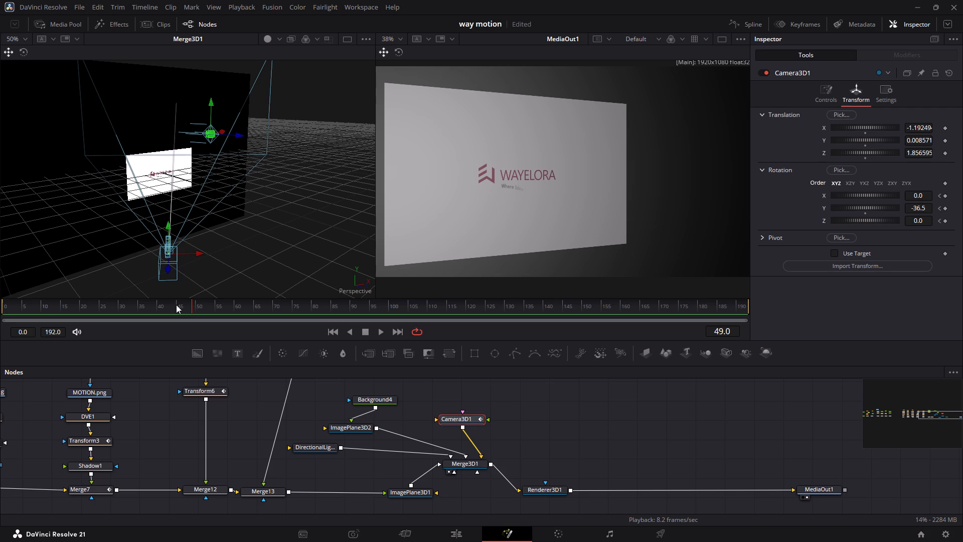
{"action": "left_click", "coordinate": [176, 305]}
{"action": "key", "text": "Right"}
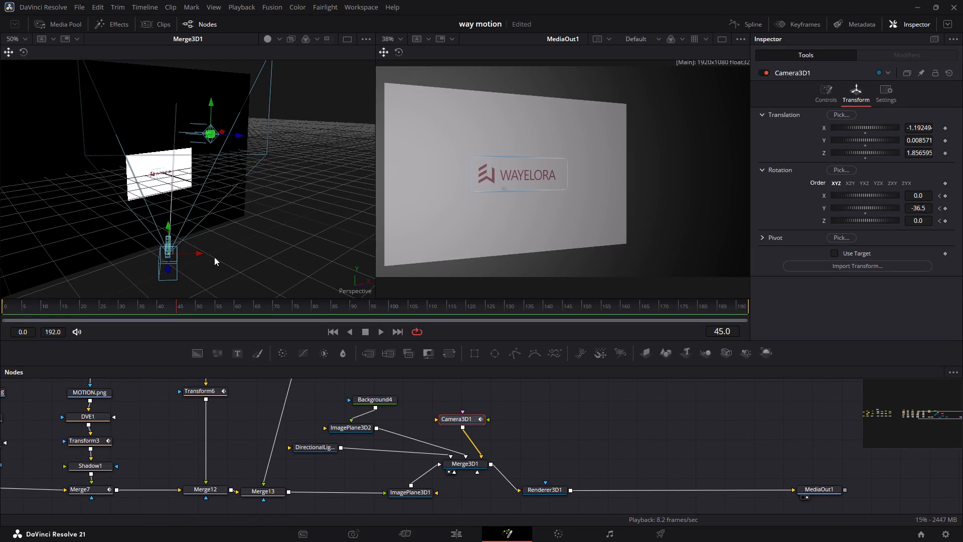
{"action": "left_click_drag", "start_coordinate": [199, 253], "coordinate": [232, 254]}
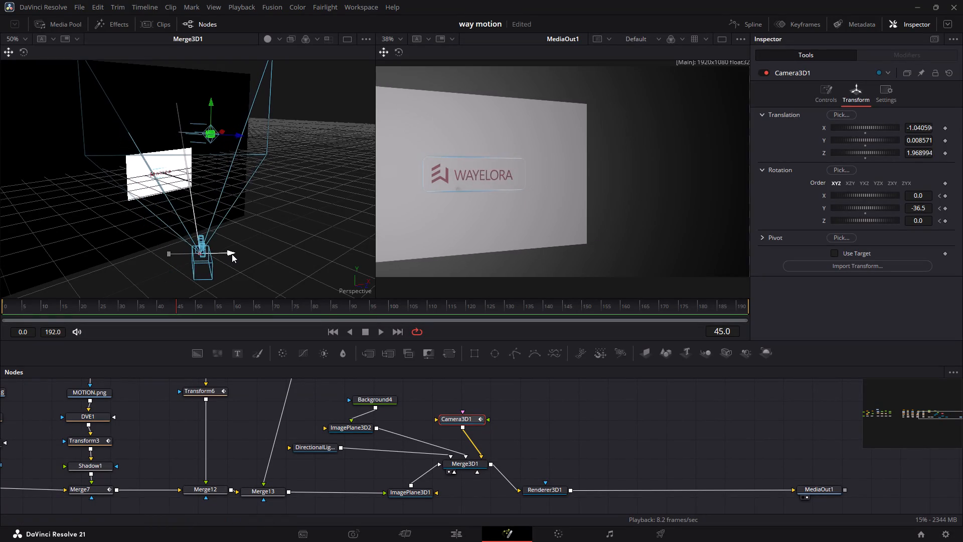
{"action": "left_click_drag", "start_coordinate": [232, 254], "coordinate": [243, 254]}
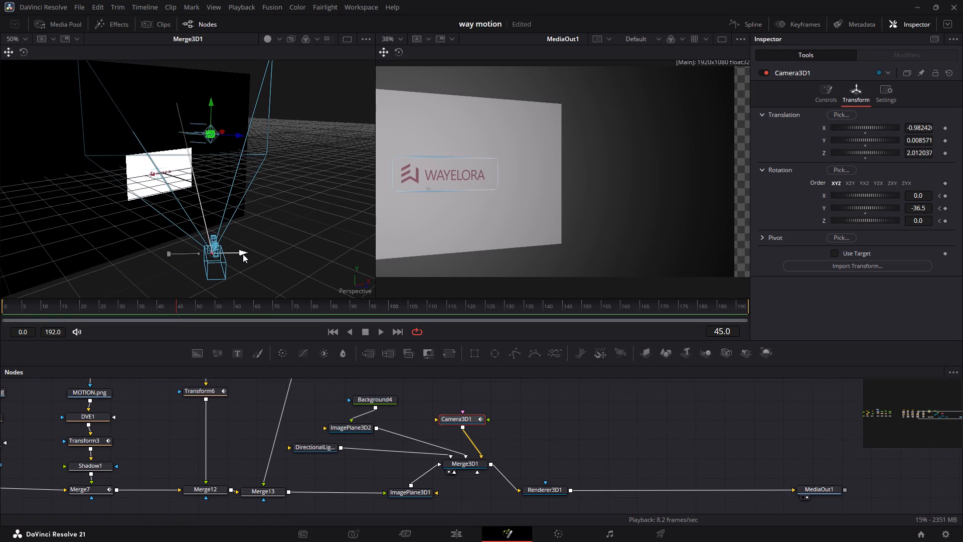
{"action": "left_click_drag", "start_coordinate": [243, 254], "coordinate": [253, 254]}
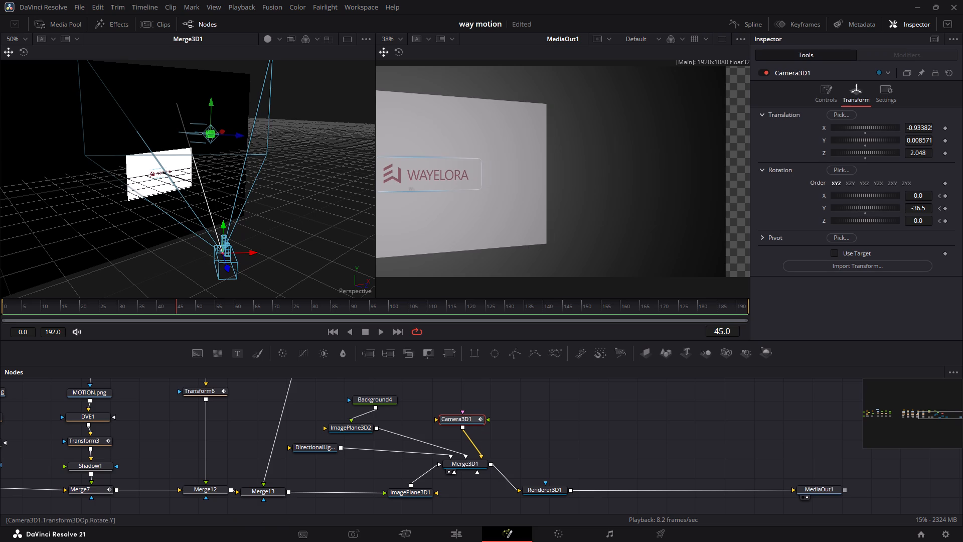
{"action": "left_click_drag", "start_coordinate": [929, 208], "coordinate": [489, 211]}
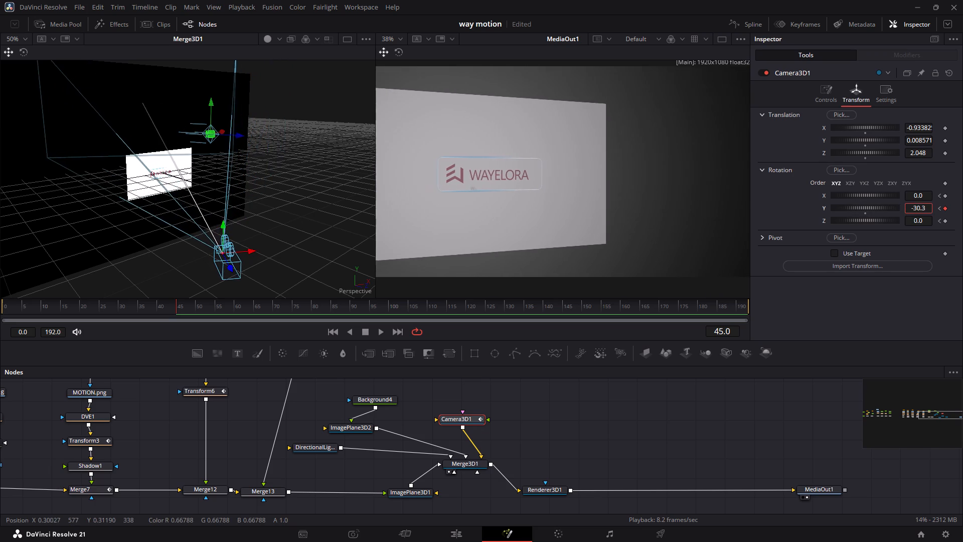
{"action": "left_click_drag", "start_coordinate": [489, 211], "coordinate": [512, 211]}
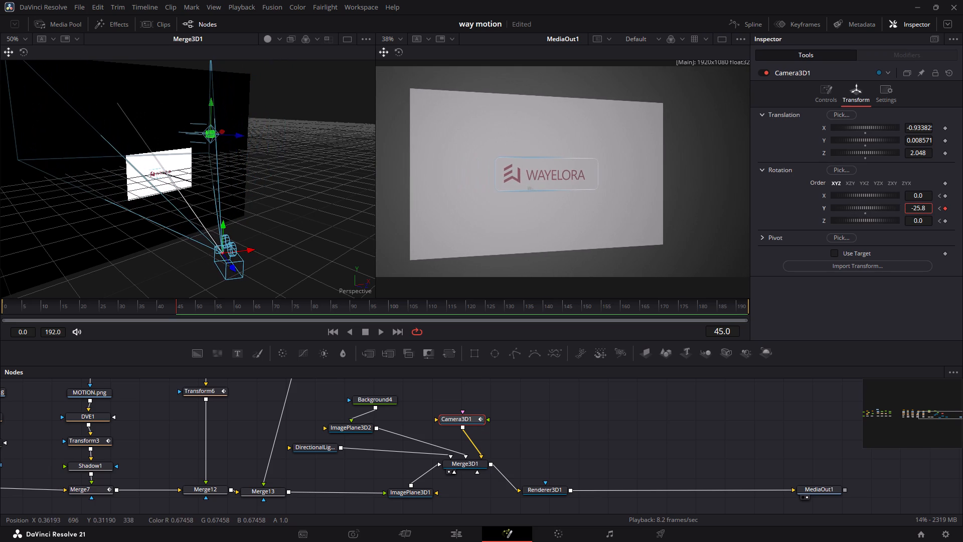
{"action": "left_click_drag", "start_coordinate": [512, 211], "coordinate": [522, 211]}
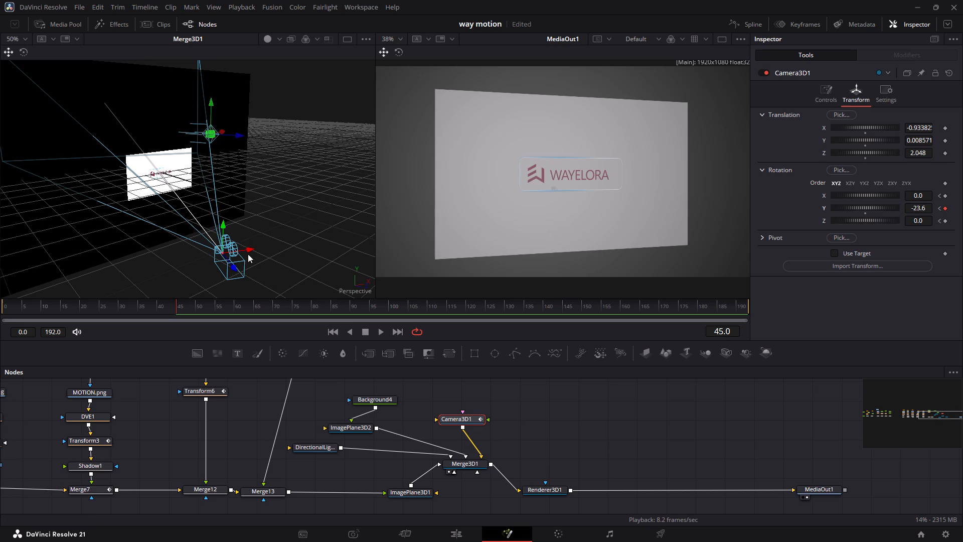
Slide the camera further sideways to about X -0.50, Z 2.24 and set its Y rotation at frame 45 to 0 degrees.
{"action": "left_click_drag", "start_coordinate": [250, 251], "coordinate": [295, 252]}
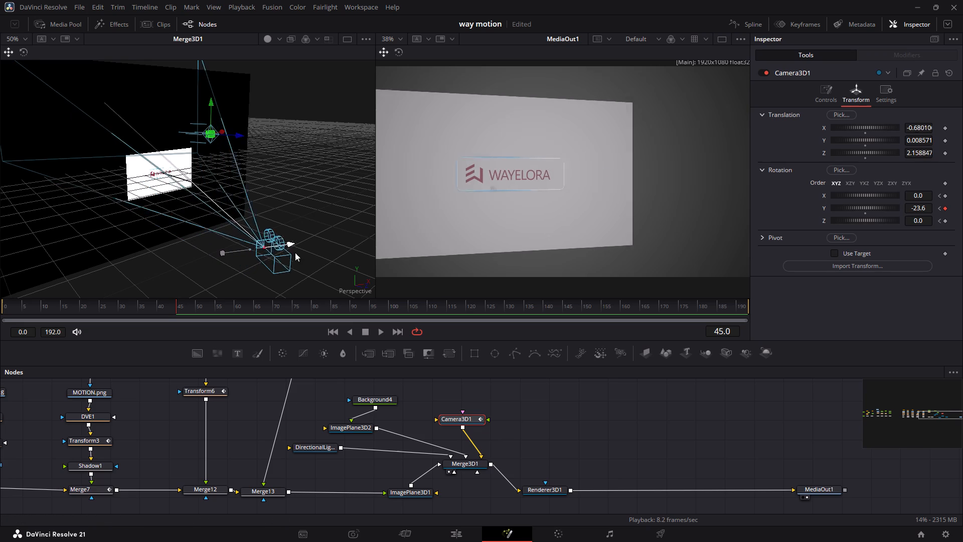
{"action": "left_click_drag", "start_coordinate": [295, 252], "coordinate": [320, 252]}
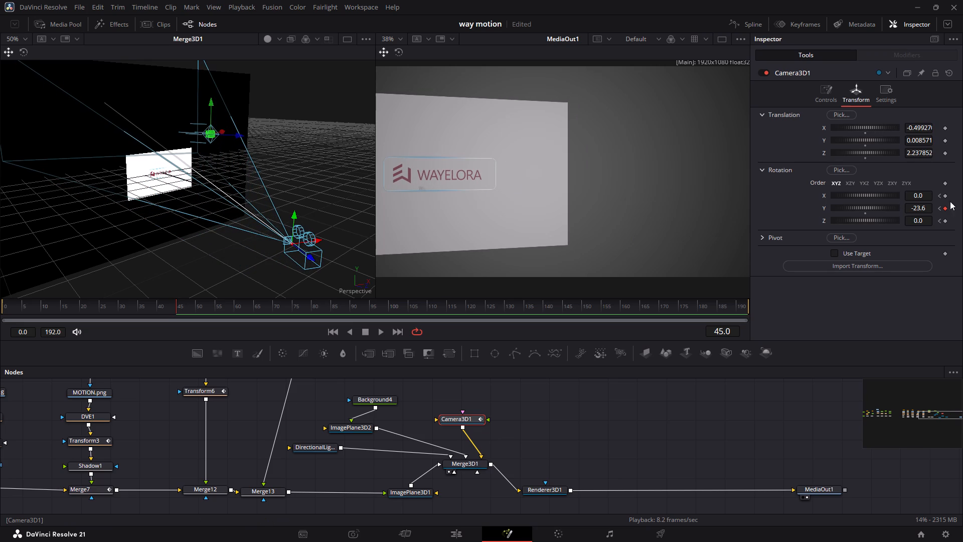
{"action": "left_click_drag", "start_coordinate": [907, 209], "coordinate": [931, 215]}
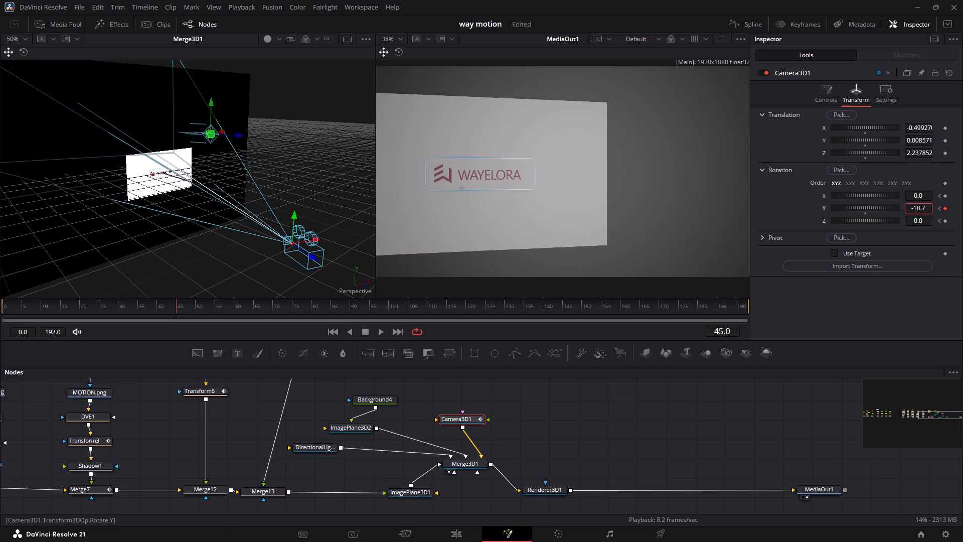
{"action": "left_click_drag", "start_coordinate": [931, 215], "coordinate": [501, 219]}
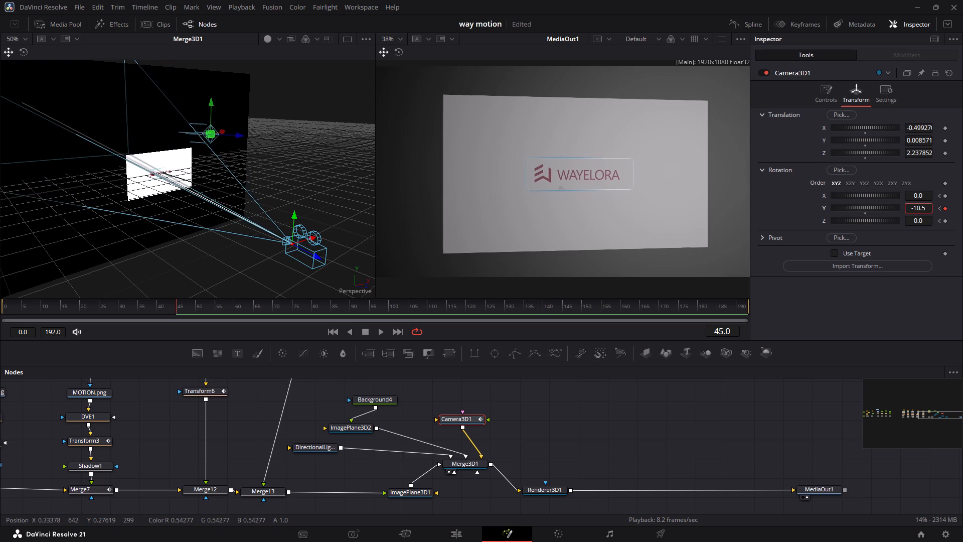
{"action": "left_click_drag", "start_coordinate": [501, 219], "coordinate": [512, 219]}
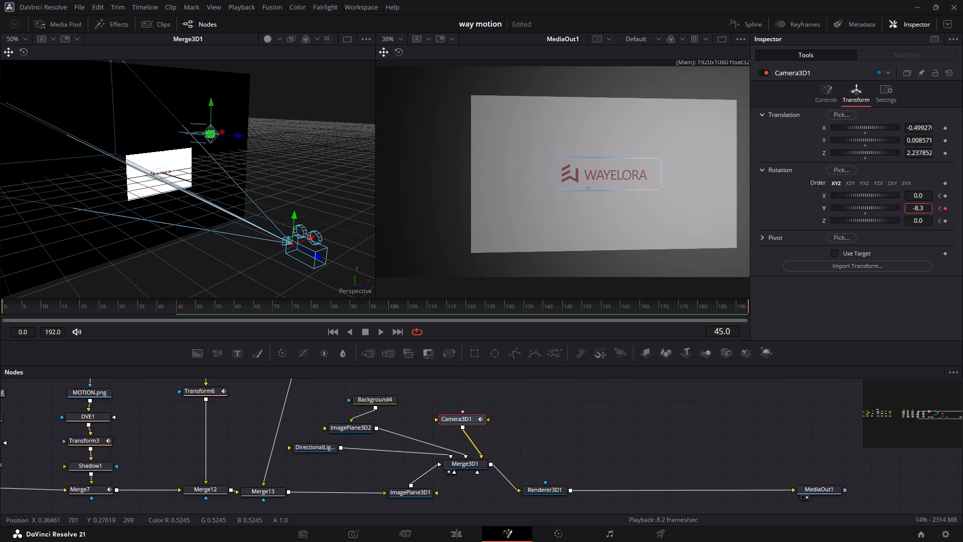
{"action": "left_click_drag", "start_coordinate": [512, 219], "coordinate": [520, 219]}
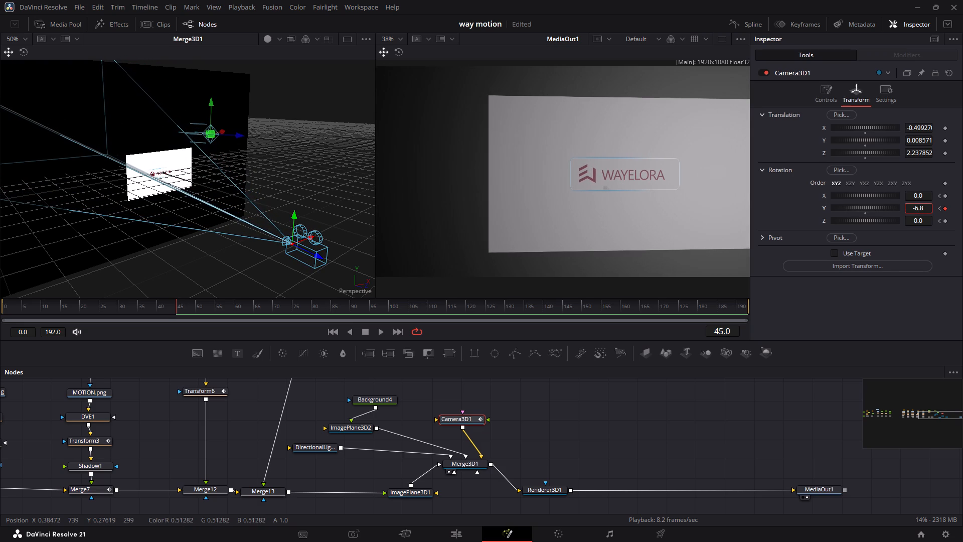
{"action": "left_click_drag", "start_coordinate": [520, 219], "coordinate": [527, 219]}
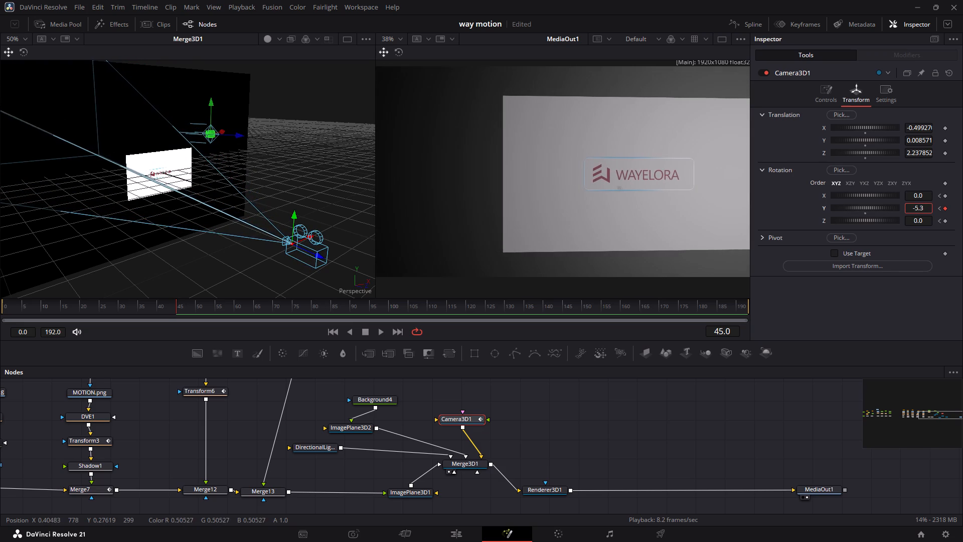
{"action": "left_click_drag", "start_coordinate": [527, 219], "coordinate": [540, 219]}
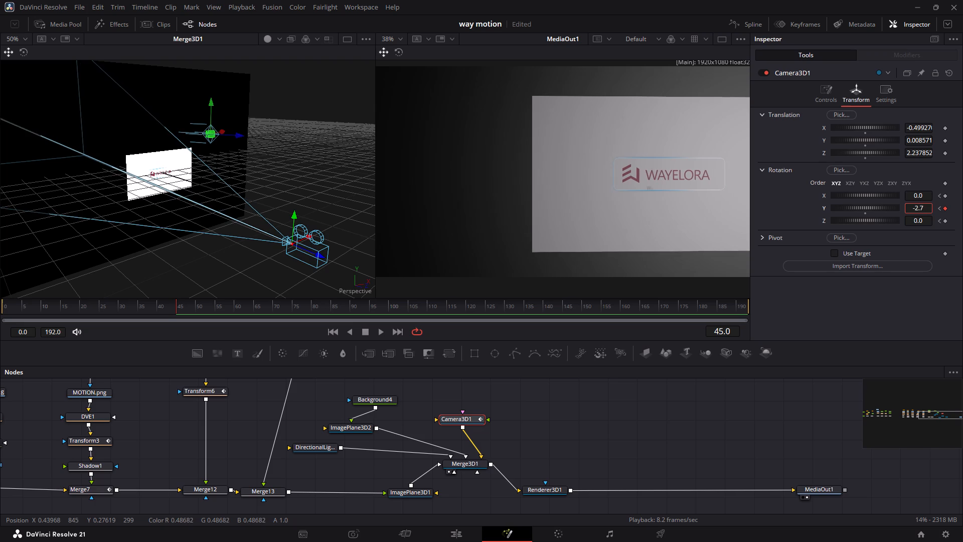
{"action": "left_click_drag", "start_coordinate": [540, 219], "coordinate": [554, 219]}
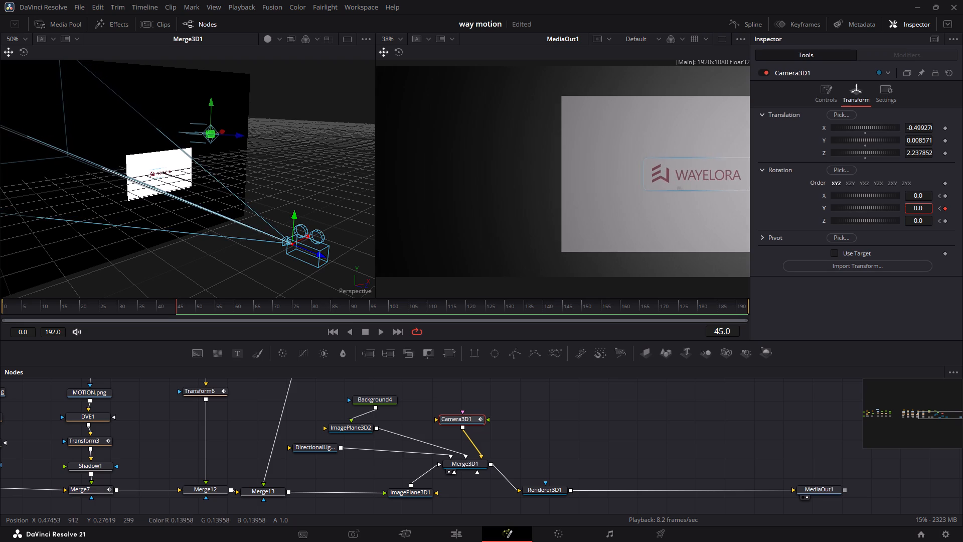
{"action": "left_click_drag", "start_coordinate": [554, 219], "coordinate": [551, 219]}
{"action": "left_click", "coordinate": [912, 209]}
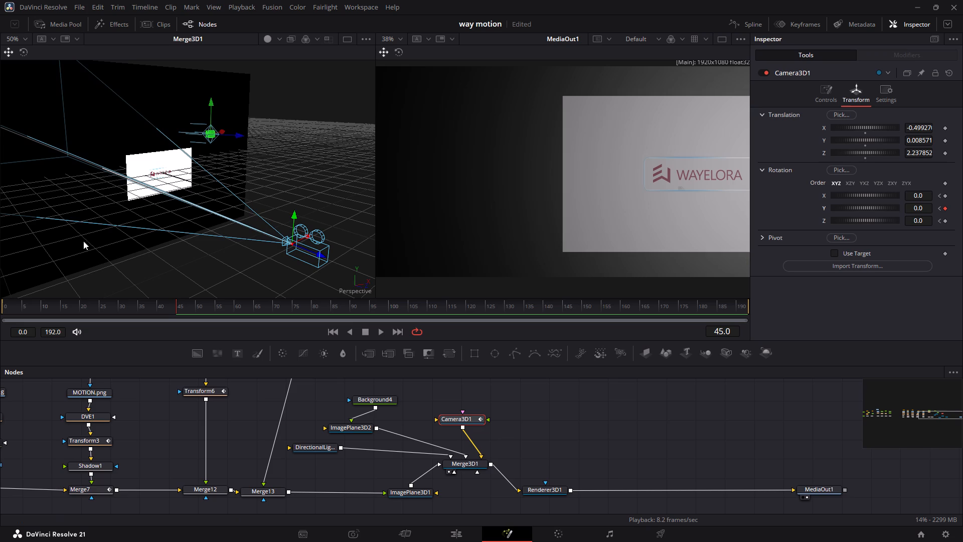
Slide Camera3D1 along X to about 0.01 so it faces the logo plane head-on.
{"action": "left_click_drag", "start_coordinate": [307, 238], "coordinate": [311, 238]}
{"action": "left_click_drag", "start_coordinate": [311, 238], "coordinate": [350, 241]}
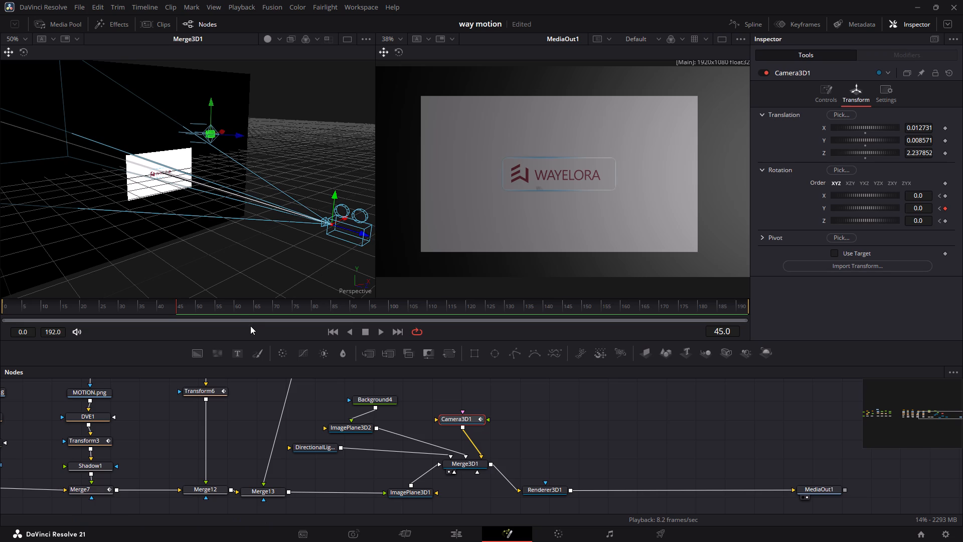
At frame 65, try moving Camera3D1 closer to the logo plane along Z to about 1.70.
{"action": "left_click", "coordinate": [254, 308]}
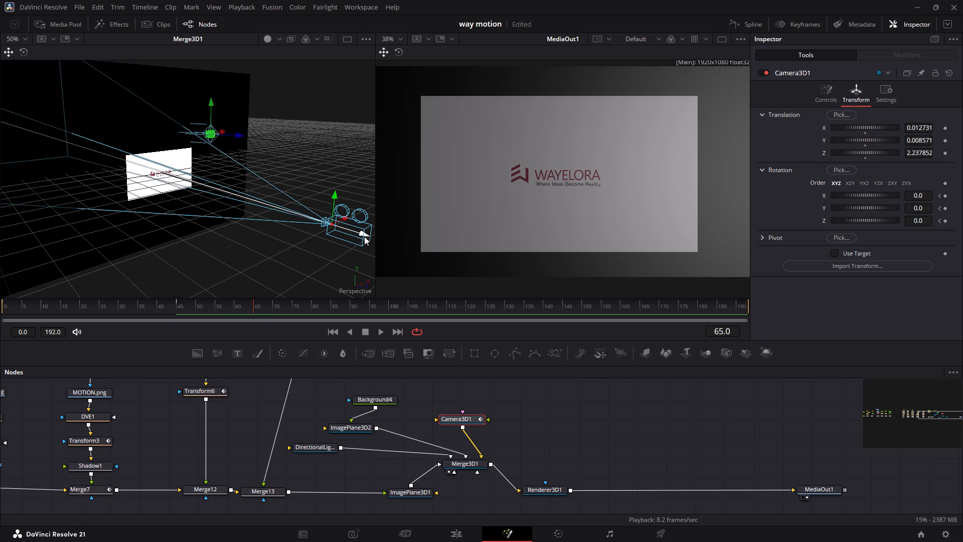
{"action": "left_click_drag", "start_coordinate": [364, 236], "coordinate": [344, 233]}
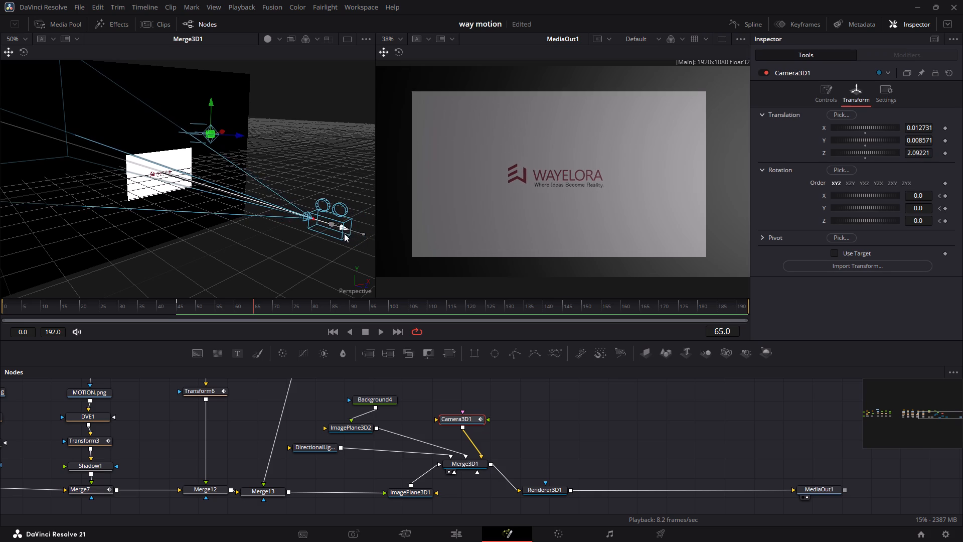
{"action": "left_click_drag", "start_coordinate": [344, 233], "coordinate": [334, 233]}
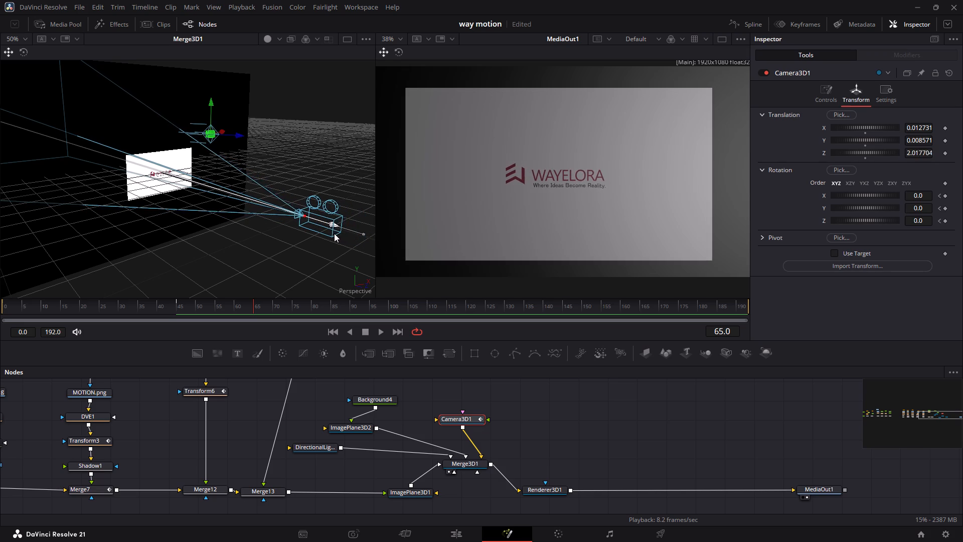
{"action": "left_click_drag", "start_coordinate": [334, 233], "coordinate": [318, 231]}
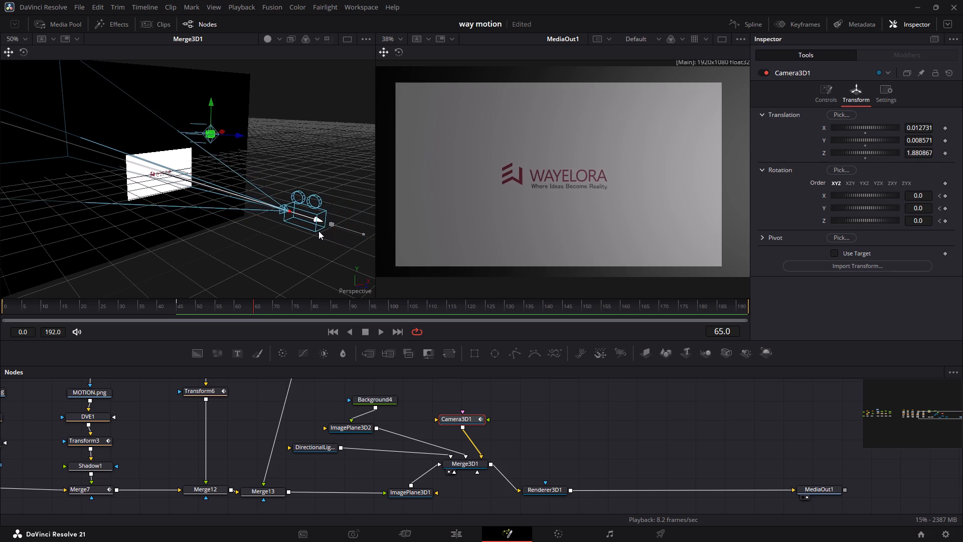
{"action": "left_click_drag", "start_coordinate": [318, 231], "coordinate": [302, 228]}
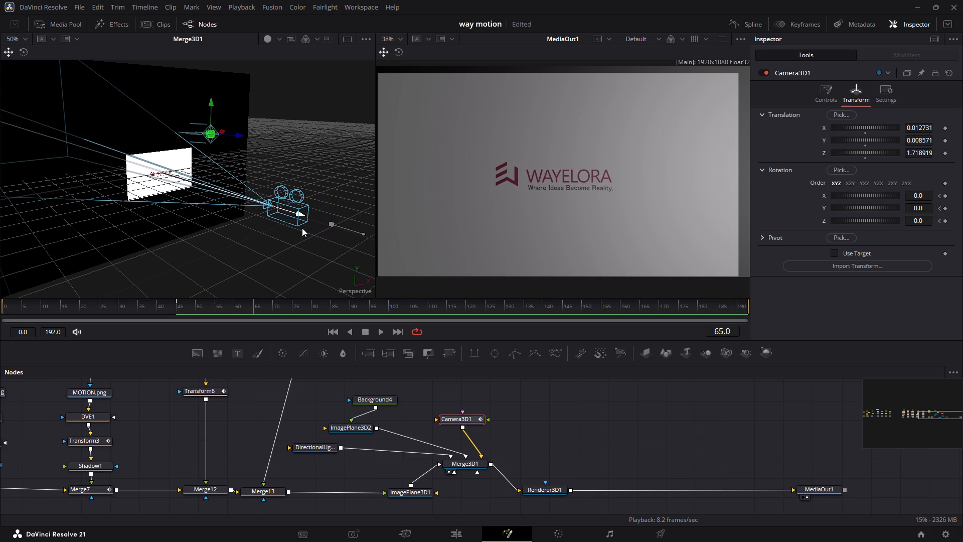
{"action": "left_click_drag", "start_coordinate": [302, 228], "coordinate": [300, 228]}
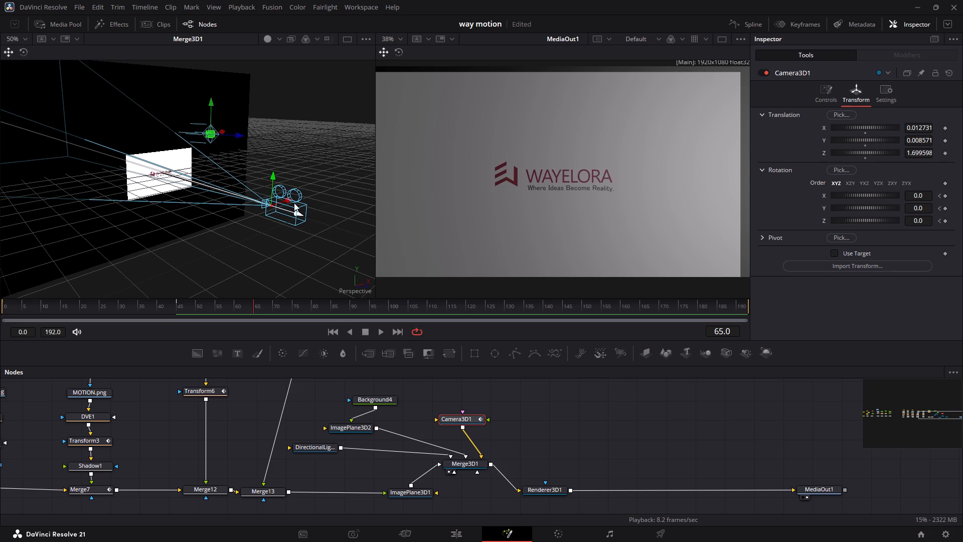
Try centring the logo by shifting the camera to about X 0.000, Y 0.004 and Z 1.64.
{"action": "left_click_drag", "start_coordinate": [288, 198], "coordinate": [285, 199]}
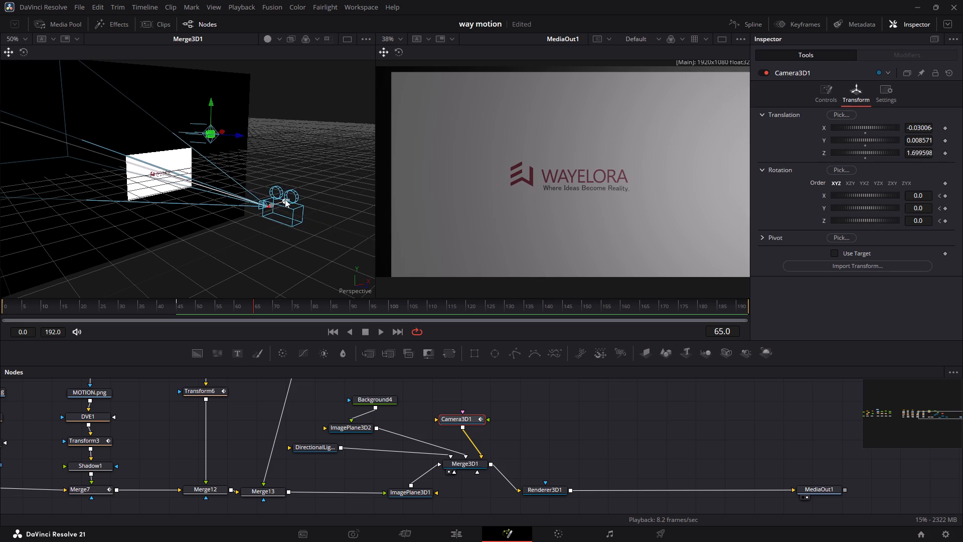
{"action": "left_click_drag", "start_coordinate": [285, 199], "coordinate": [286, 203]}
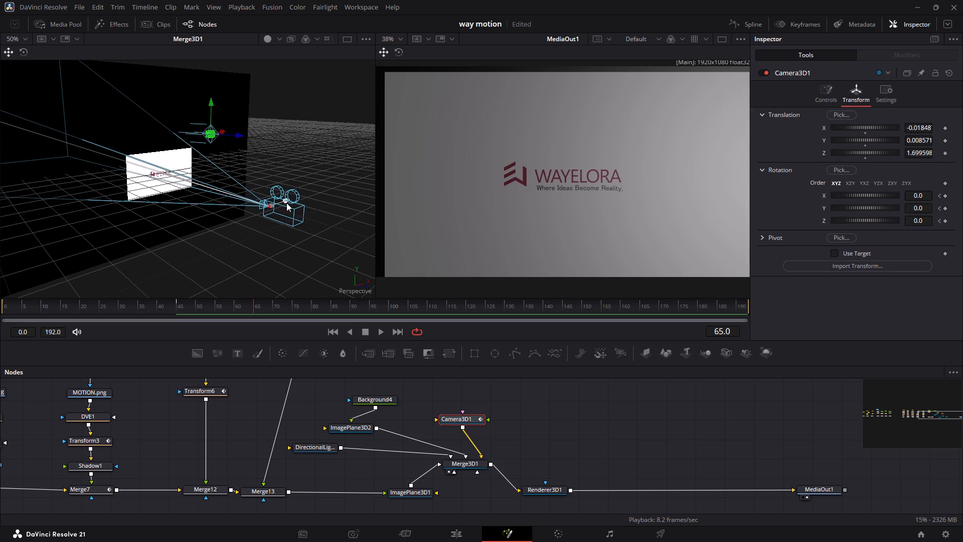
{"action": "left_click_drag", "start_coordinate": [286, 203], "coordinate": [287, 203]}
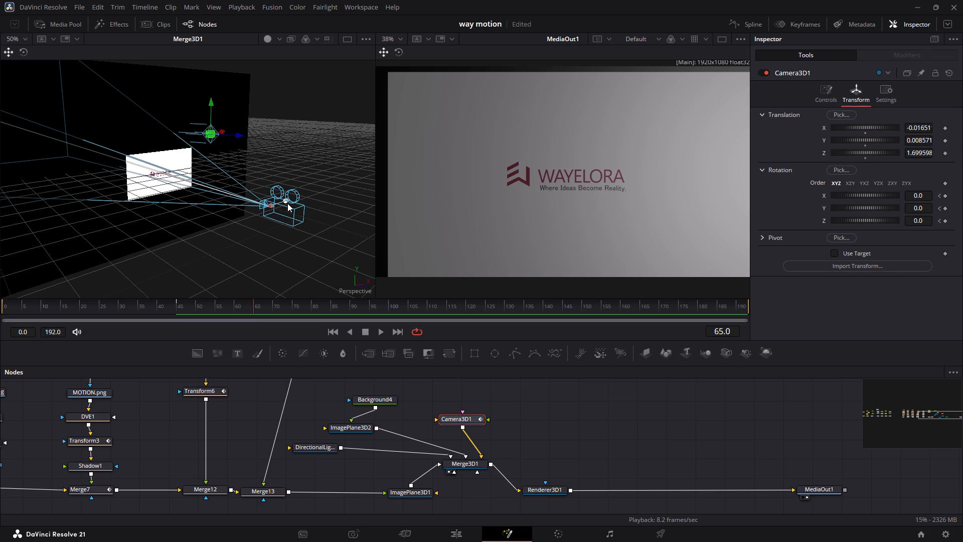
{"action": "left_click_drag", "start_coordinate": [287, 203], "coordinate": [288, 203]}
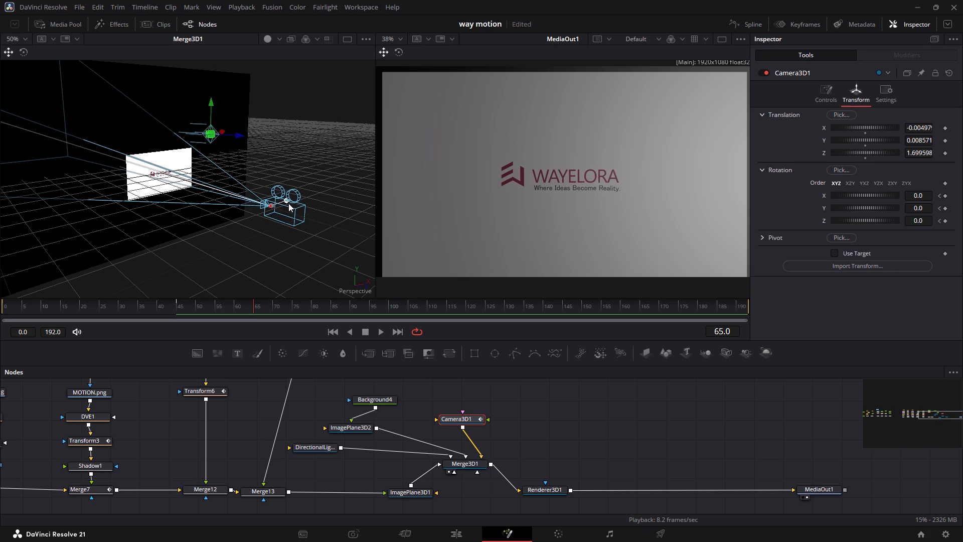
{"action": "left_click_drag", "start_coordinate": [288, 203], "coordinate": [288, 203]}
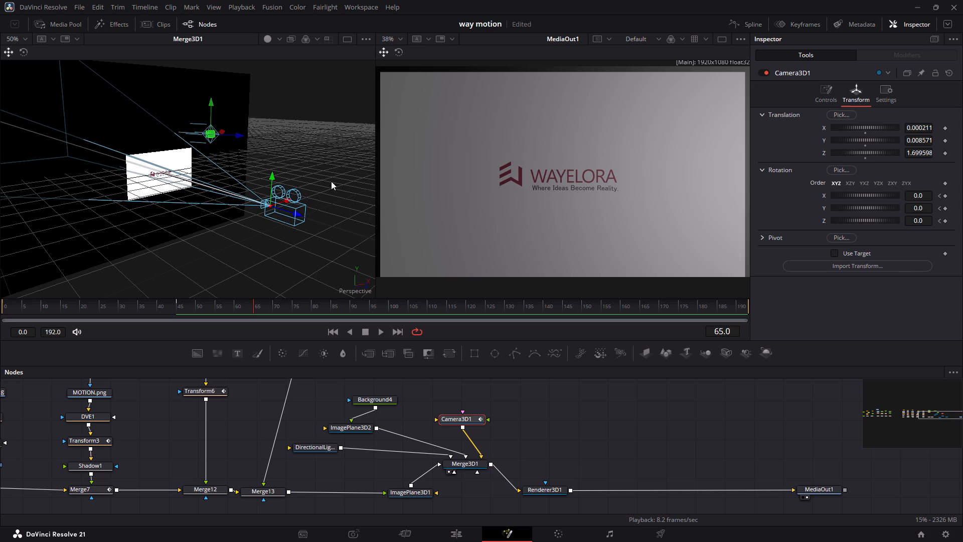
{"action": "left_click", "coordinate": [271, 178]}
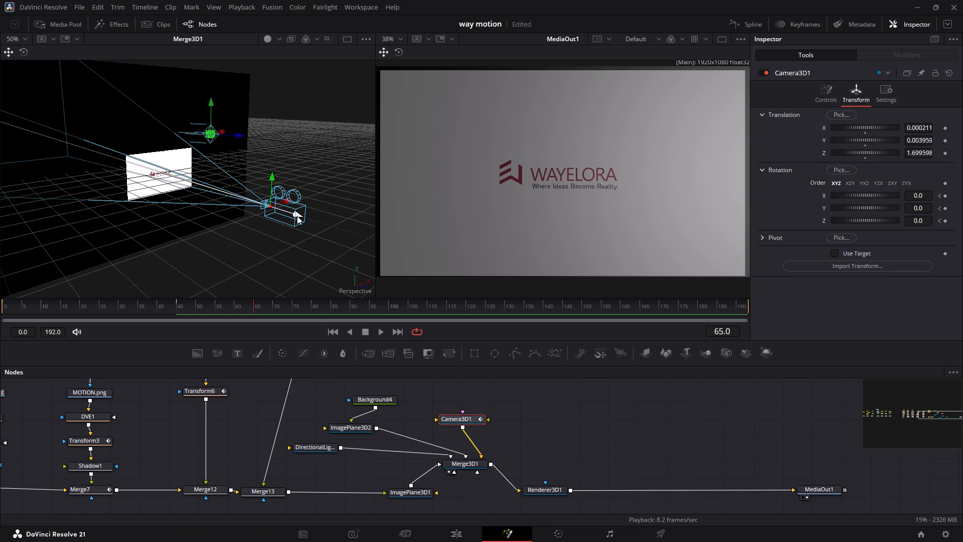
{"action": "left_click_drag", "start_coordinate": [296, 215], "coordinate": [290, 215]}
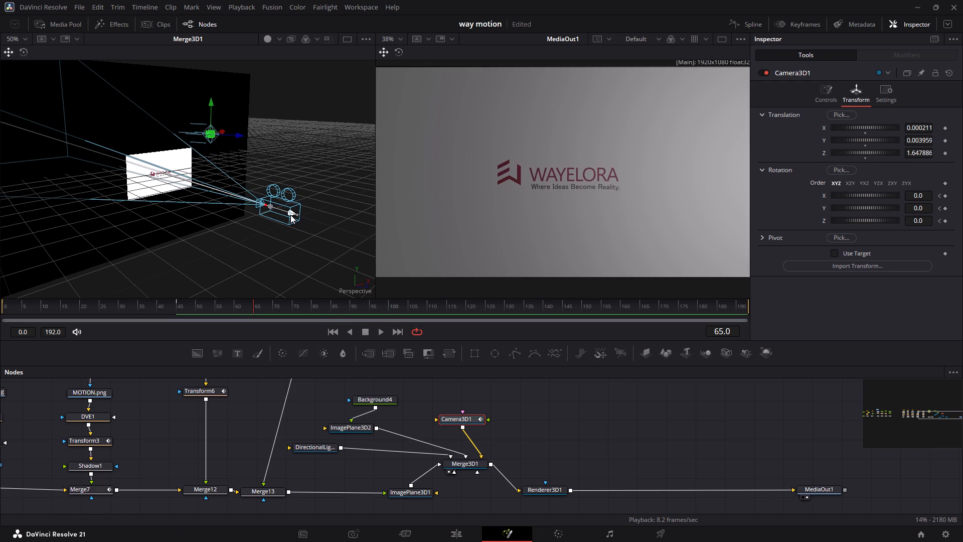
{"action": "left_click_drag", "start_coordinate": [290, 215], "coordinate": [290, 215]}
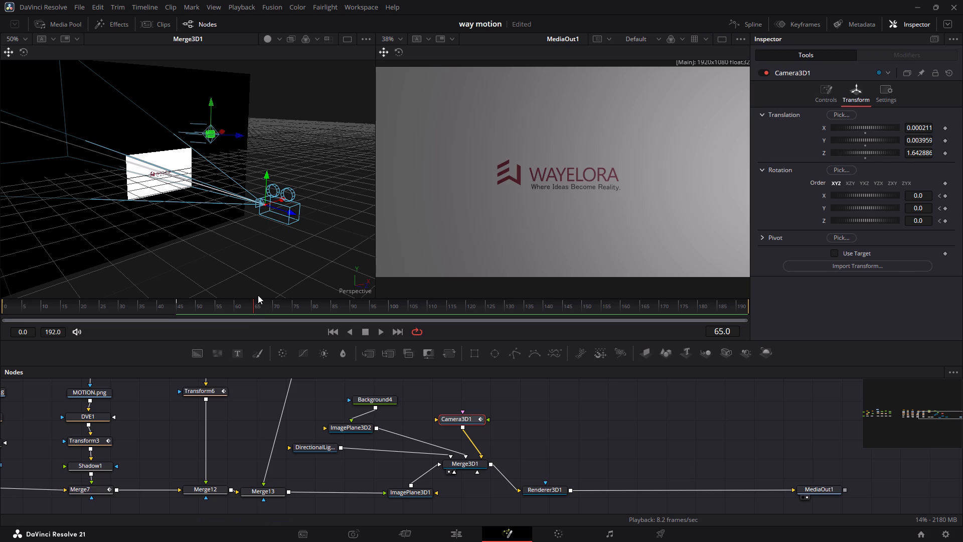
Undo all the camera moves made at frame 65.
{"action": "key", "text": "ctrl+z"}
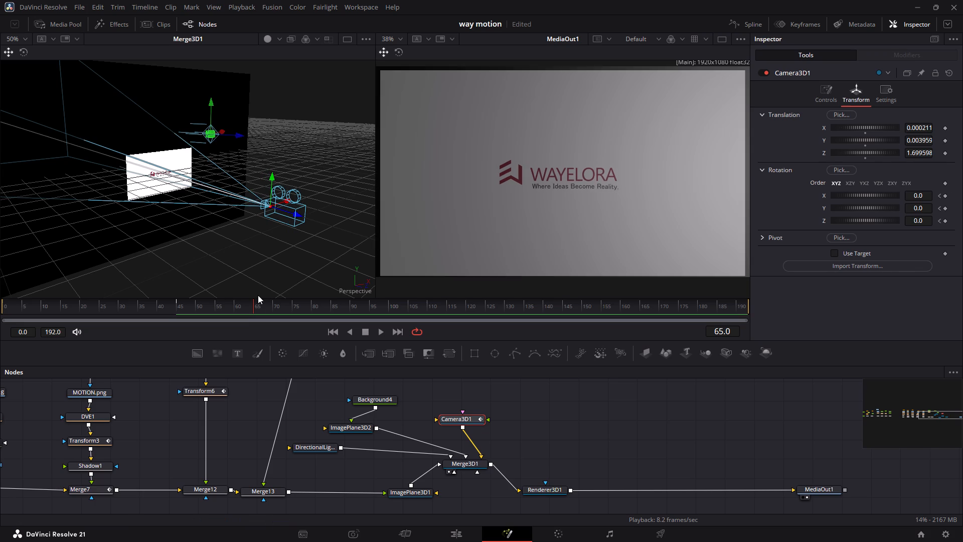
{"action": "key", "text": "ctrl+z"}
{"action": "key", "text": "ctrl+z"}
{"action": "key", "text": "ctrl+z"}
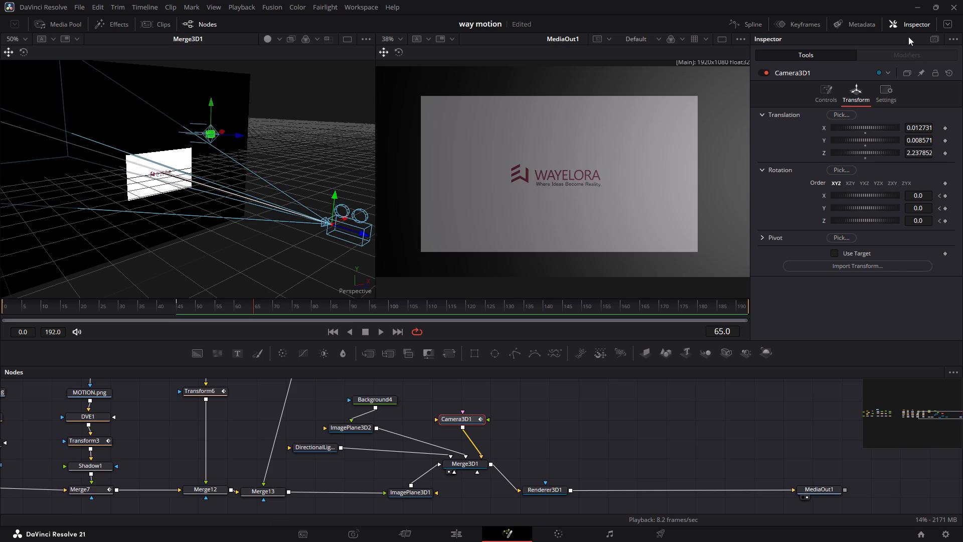
Keyframe Camera3D1's X, Y and Z translation at frame 65 and again at frame 45.
{"action": "left_click", "coordinate": [945, 129]}
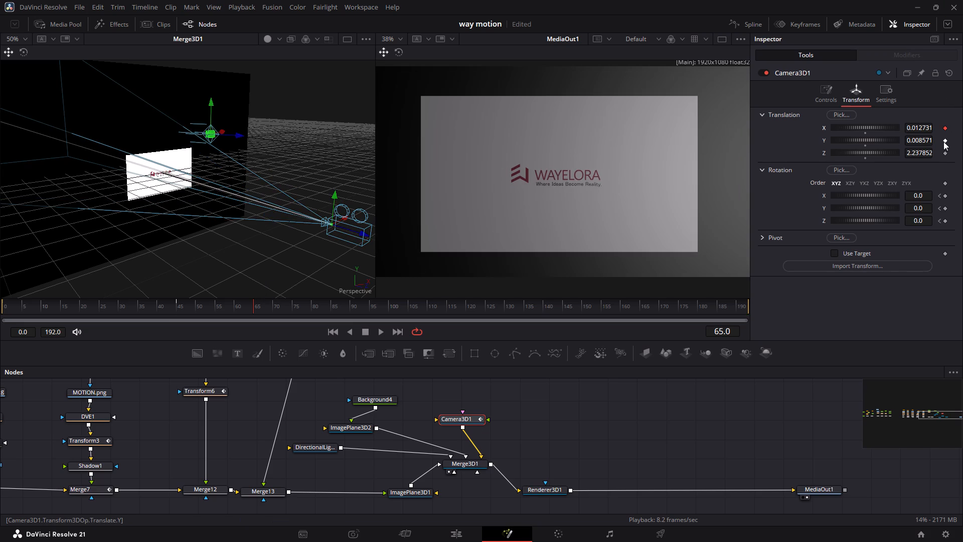
{"action": "left_click", "coordinate": [943, 142]}
{"action": "left_click", "coordinate": [945, 155]}
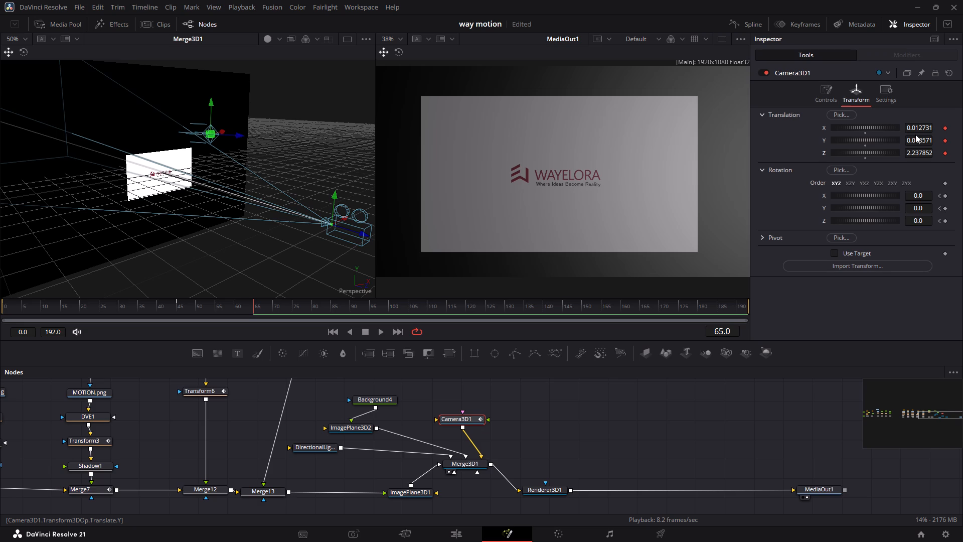
{"action": "left_click", "coordinate": [178, 301]}
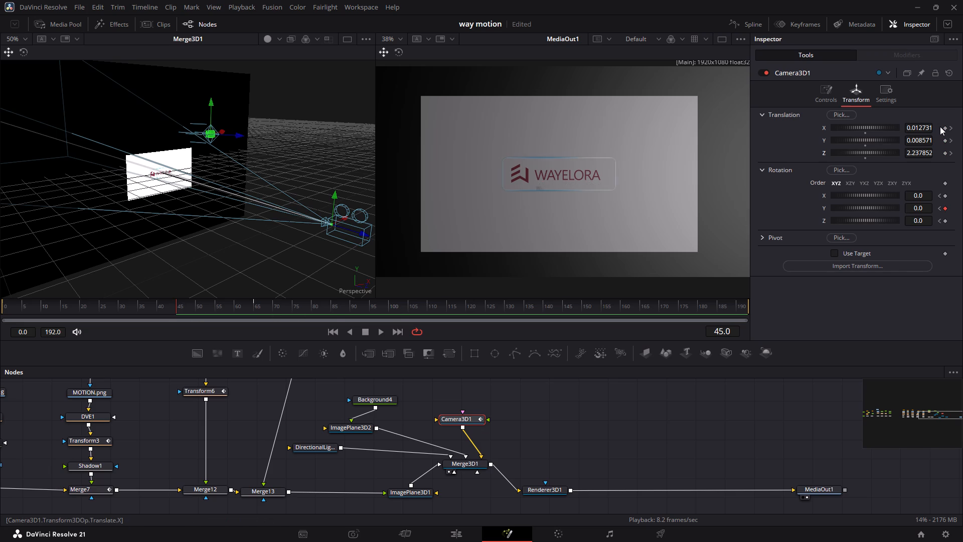
{"action": "left_click", "coordinate": [944, 128]}
{"action": "left_click", "coordinate": [943, 140]}
{"action": "left_click", "coordinate": [945, 155]}
Return to frame 65 and bring Camera3D1 closer to the logo with a Z translation of 1.76.
{"action": "left_click", "coordinate": [253, 302]}
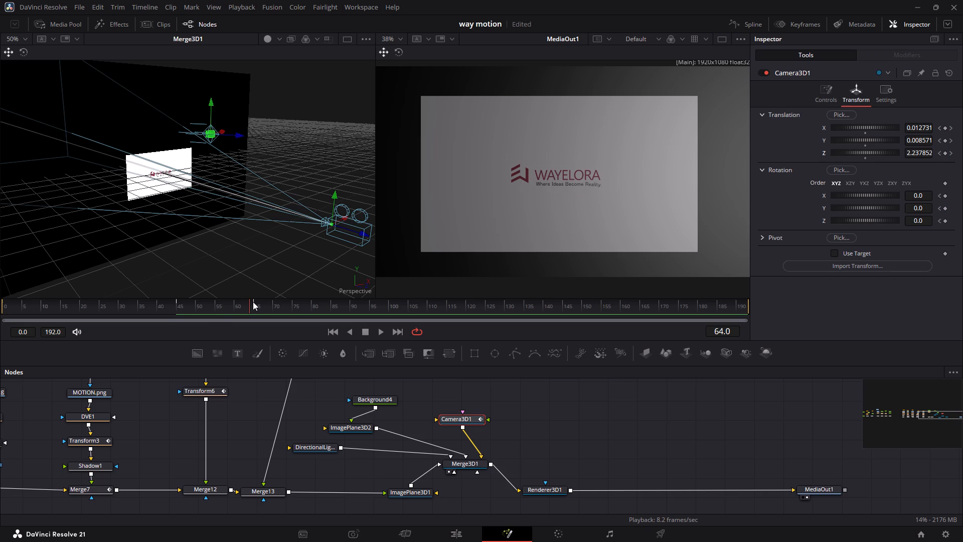
{"action": "left_click", "coordinate": [254, 302]}
{"action": "left_click", "coordinate": [863, 152]}
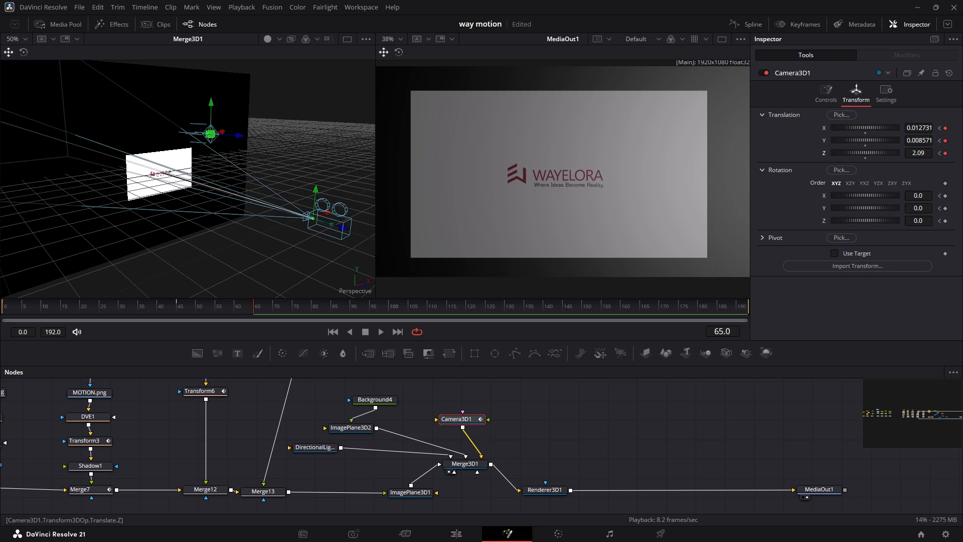
{"action": "left_click_drag", "start_coordinate": [913, 153], "coordinate": [886, 153]}
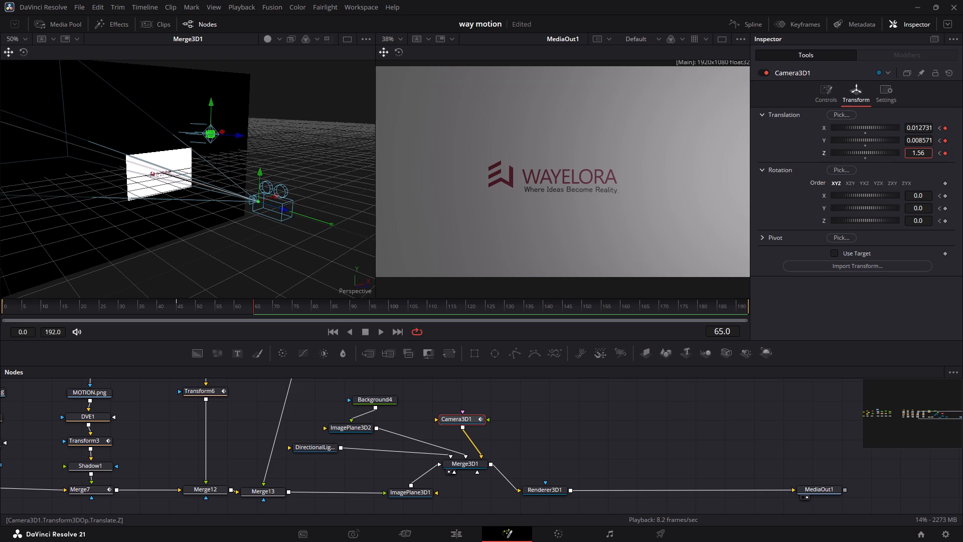
{"action": "left_click_drag", "start_coordinate": [886, 153], "coordinate": [891, 155]}
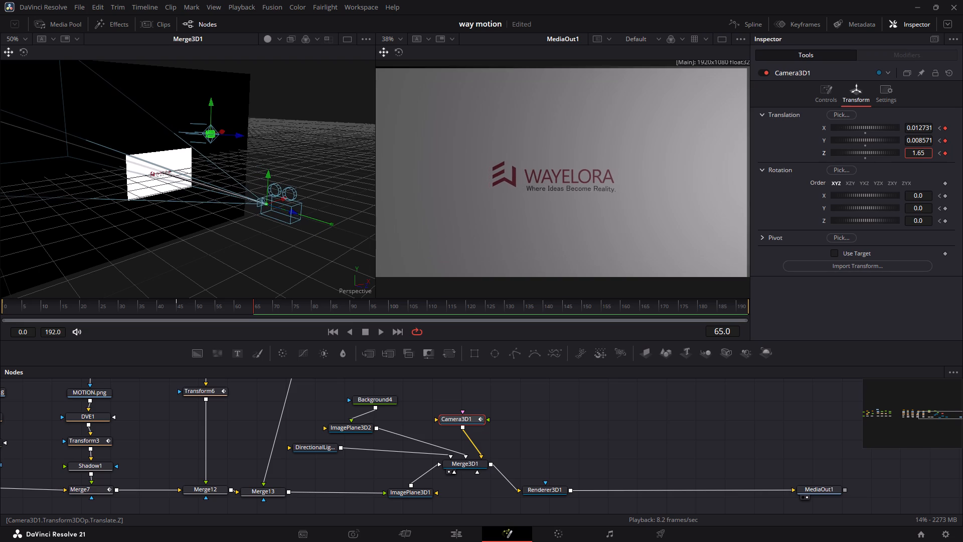
{"action": "left_click_drag", "start_coordinate": [891, 155], "coordinate": [896, 155]}
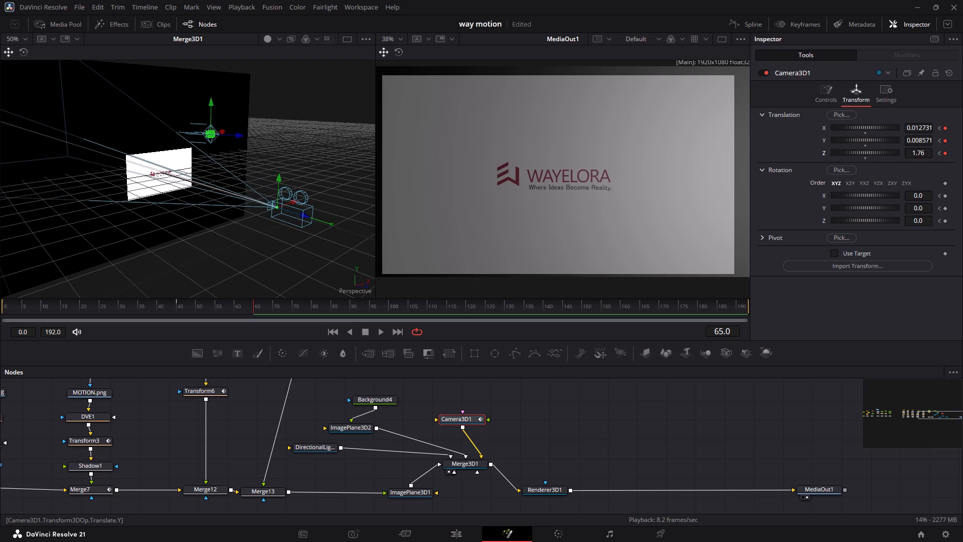
Centre the logo in the frame by adjusting the camera translation to about X -0.003 and Y -0.001.
{"action": "left_click_drag", "start_coordinate": [912, 138], "coordinate": [910, 142]}
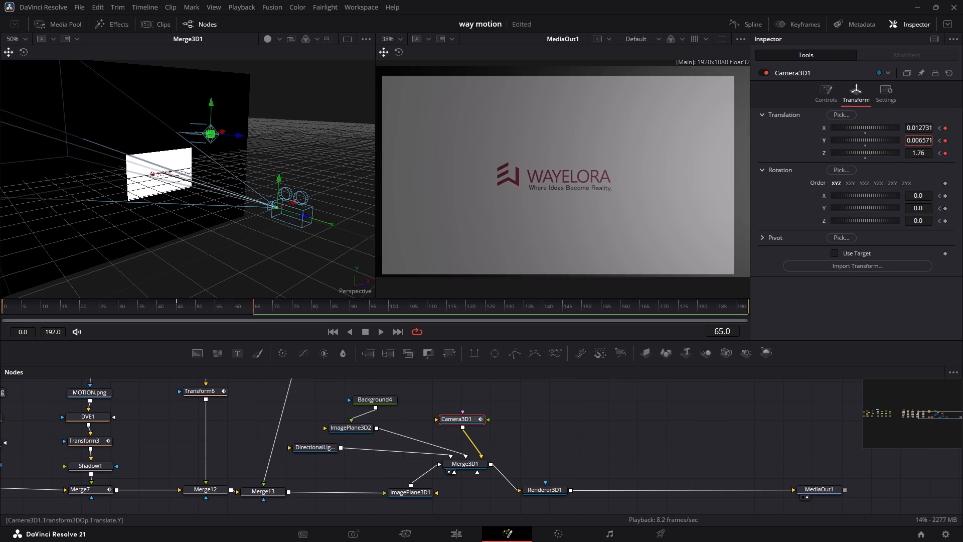
{"action": "left_click_drag", "start_coordinate": [910, 142], "coordinate": [909, 142]}
{"action": "left_click_drag", "start_coordinate": [912, 127], "coordinate": [922, 129]}
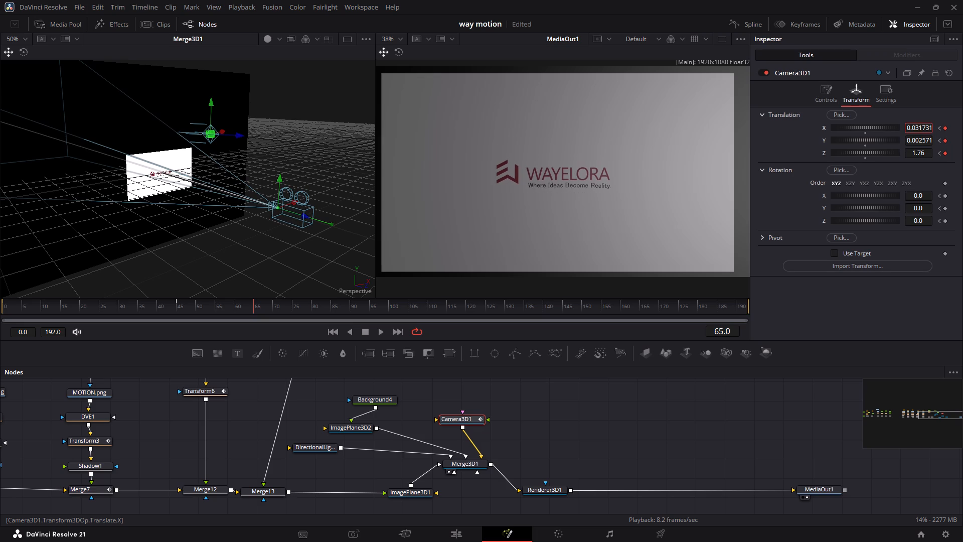
{"action": "left_click_drag", "start_coordinate": [922, 129], "coordinate": [906, 130]}
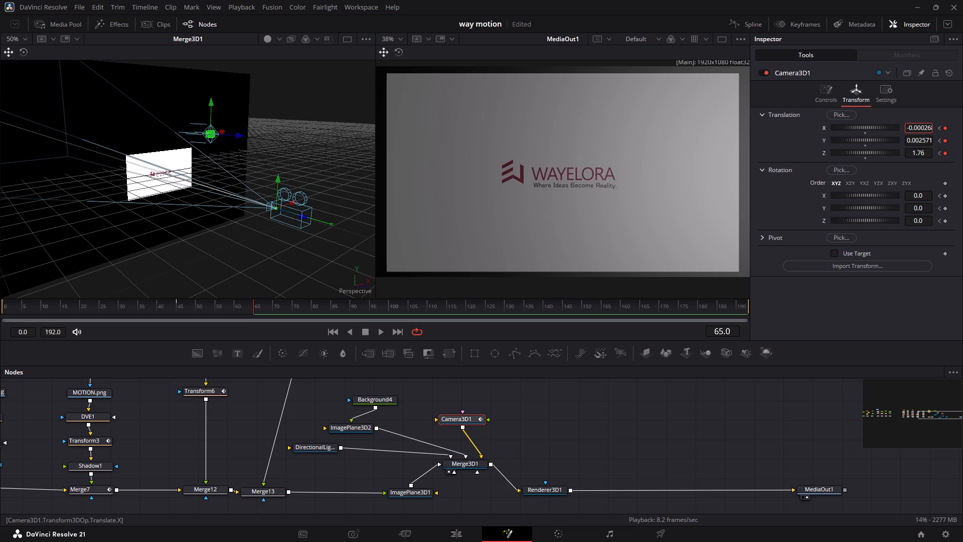
{"action": "left_click_drag", "start_coordinate": [906, 130], "coordinate": [904, 130]}
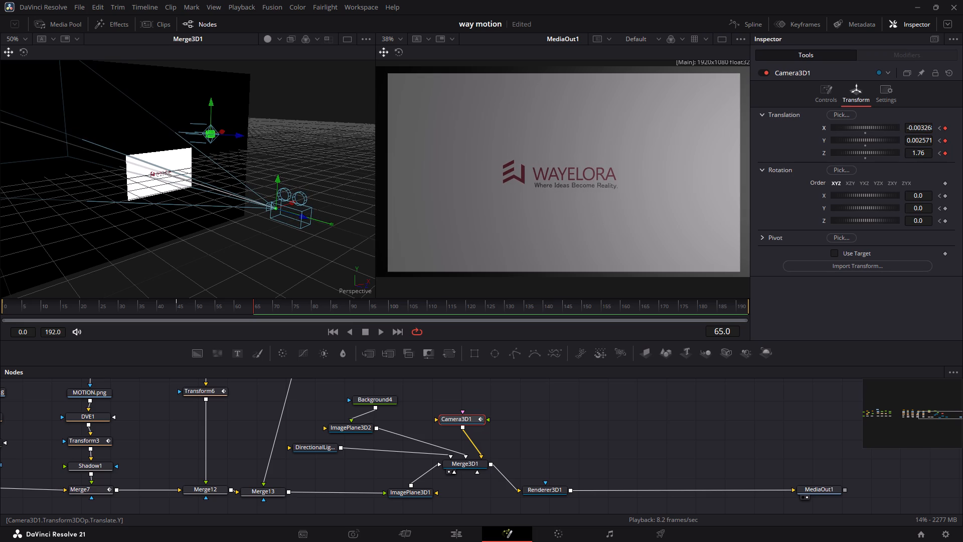
{"action": "left_click", "coordinate": [912, 140]}
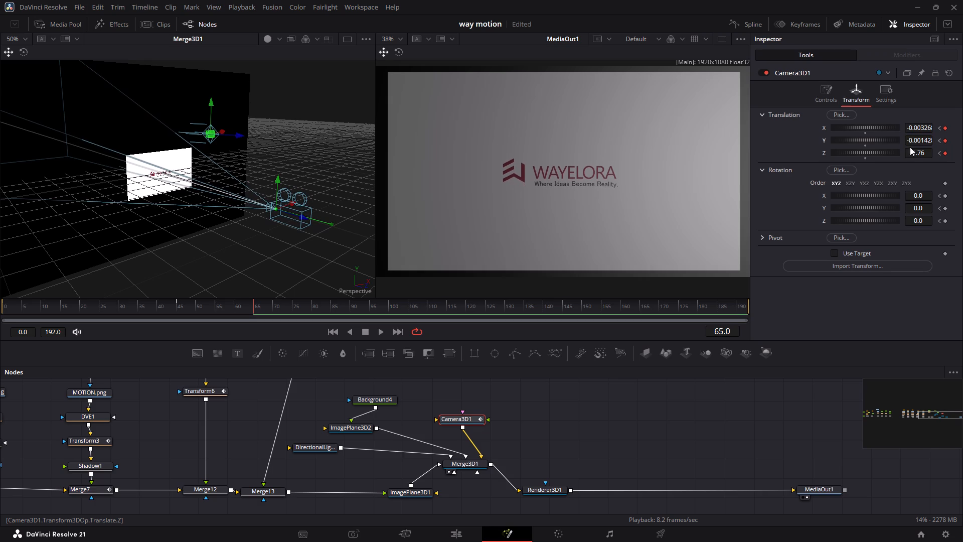
Set Camera3D1's Z translation at frame 65 to 1.6 so the logo plane fills the frame.
{"action": "left_click_drag", "start_coordinate": [908, 151], "coordinate": [912, 154]}
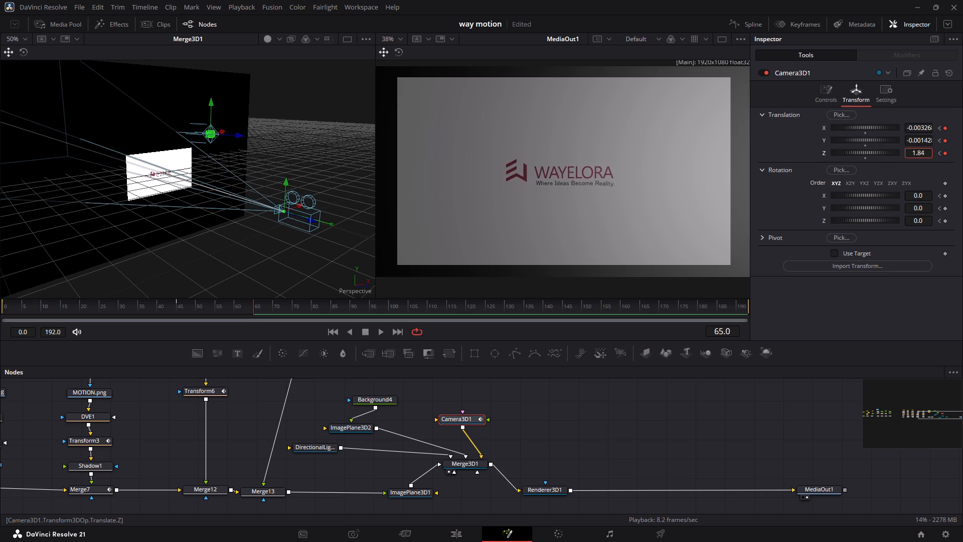
{"action": "left_click_drag", "start_coordinate": [912, 154], "coordinate": [904, 154]}
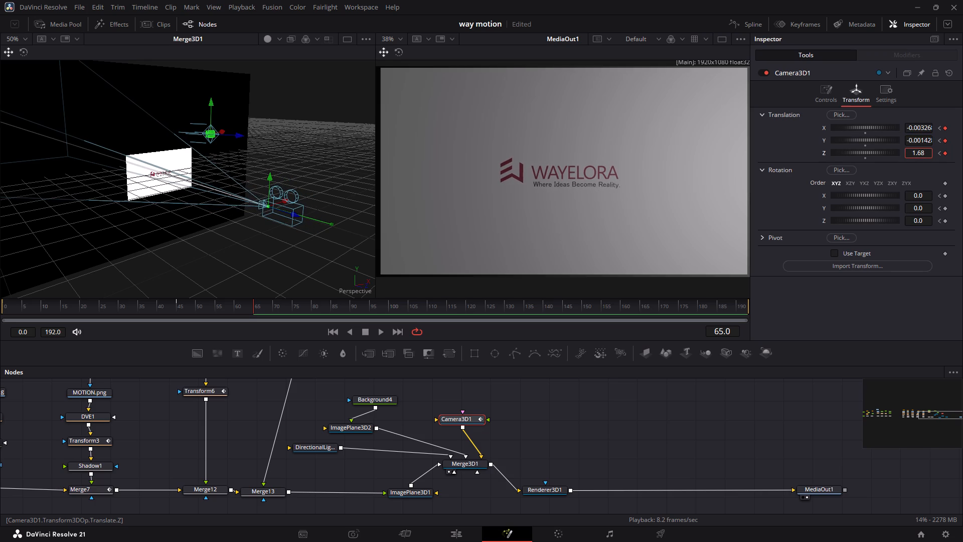
{"action": "left_click_drag", "start_coordinate": [904, 154], "coordinate": [902, 154]}
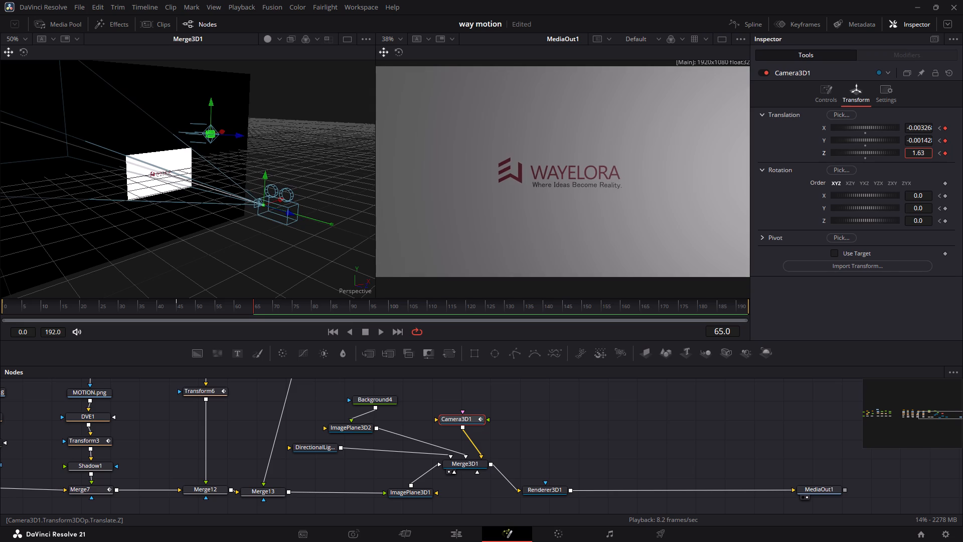
{"action": "left_click_drag", "start_coordinate": [902, 154], "coordinate": [900, 154]}
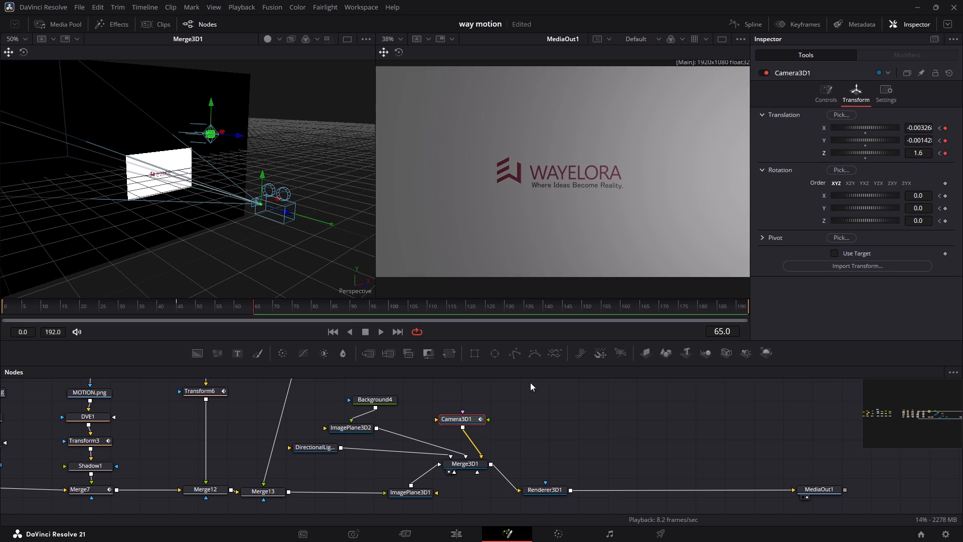
Play the animation from frame 65 to preview the shot.
{"action": "left_click", "coordinate": [557, 415]}
{"action": "key", "text": "space"}
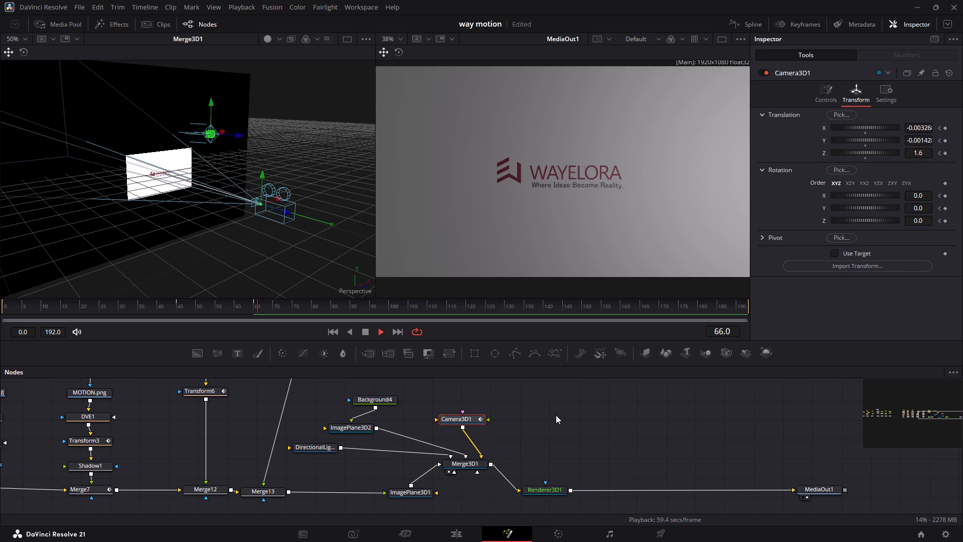
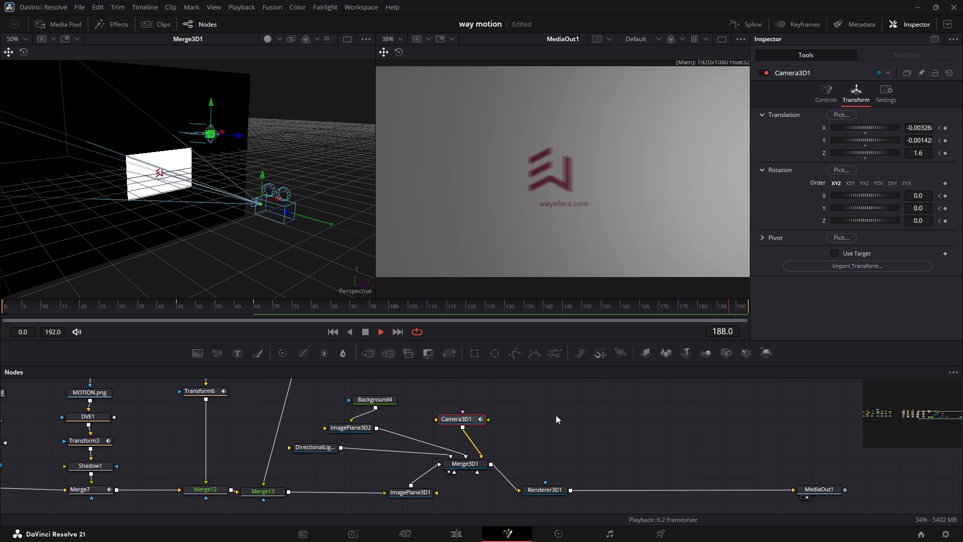
Preview the start of the animation in short bursts of playback, pausing at about frame 20.
{"action": "key", "text": "space"}
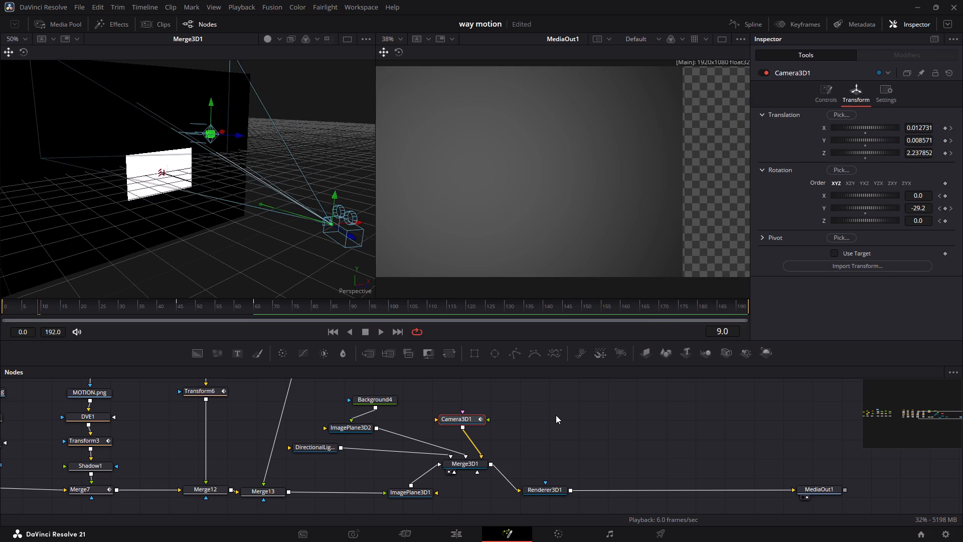
{"action": "key", "text": "space"}
{"action": "key", "text": "space"}
{"action": "key", "text": "space"}
{"action": "key", "text": "space"}
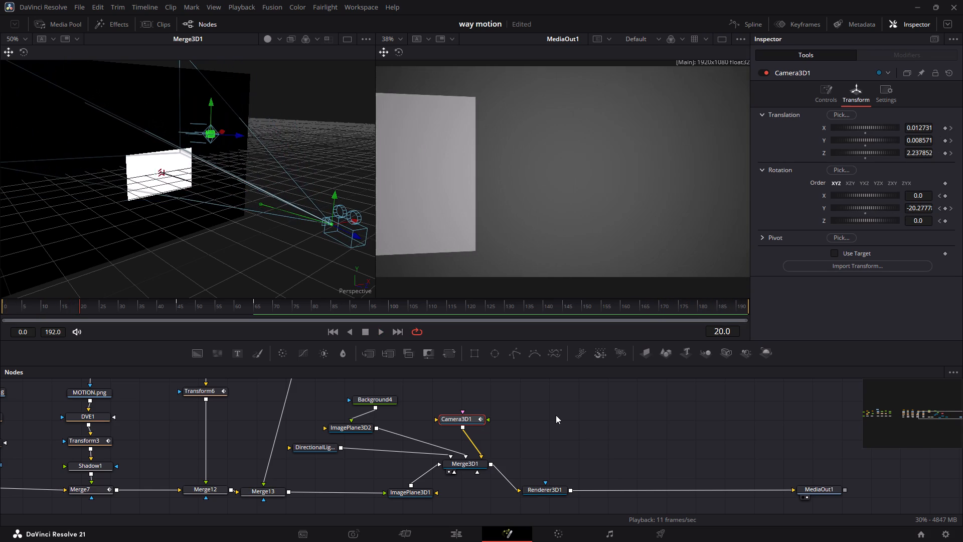
Step back and forth through the opening frames to examine how the backdrop fills the angled camera view, finishing at frame 0.
{"action": "key", "text": "Left"}
{"action": "key", "text": "Left"}
{"action": "key", "text": "Left"}
{"action": "key", "text": "Left"}
{"action": "key", "text": "Left"}
{"action": "key", "text": "Left"}
{"action": "key", "text": "Left"}
{"action": "key", "text": "Left"}
{"action": "key", "text": "Left"}
{"action": "key", "text": "Left"}
{"action": "key", "text": "Left"}
{"action": "key", "text": "Left"}
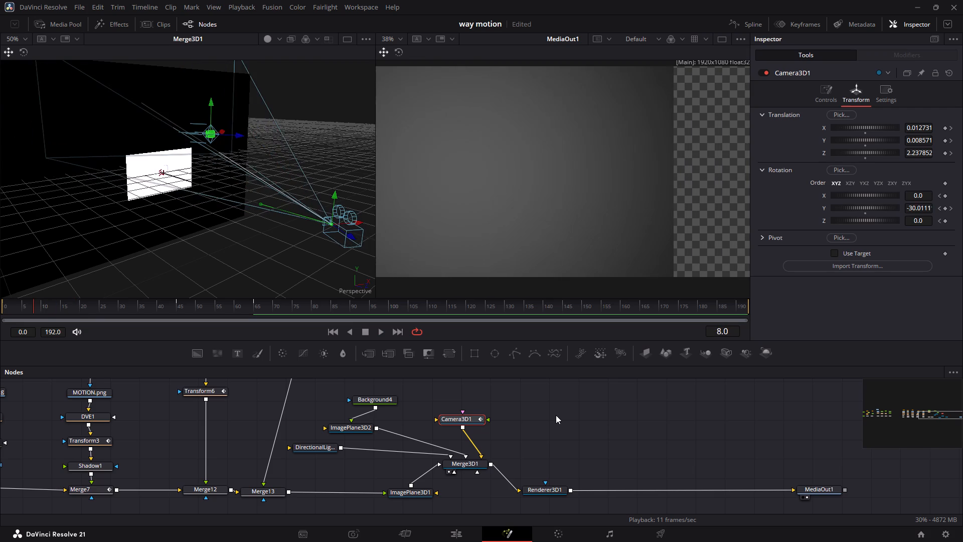
{"action": "key", "text": "Left"}
{"action": "key", "text": "Left"}
{"action": "key", "text": "Left"}
{"action": "key", "text": "Left"}
{"action": "key", "text": "Left"}
{"action": "key", "text": "Left"}
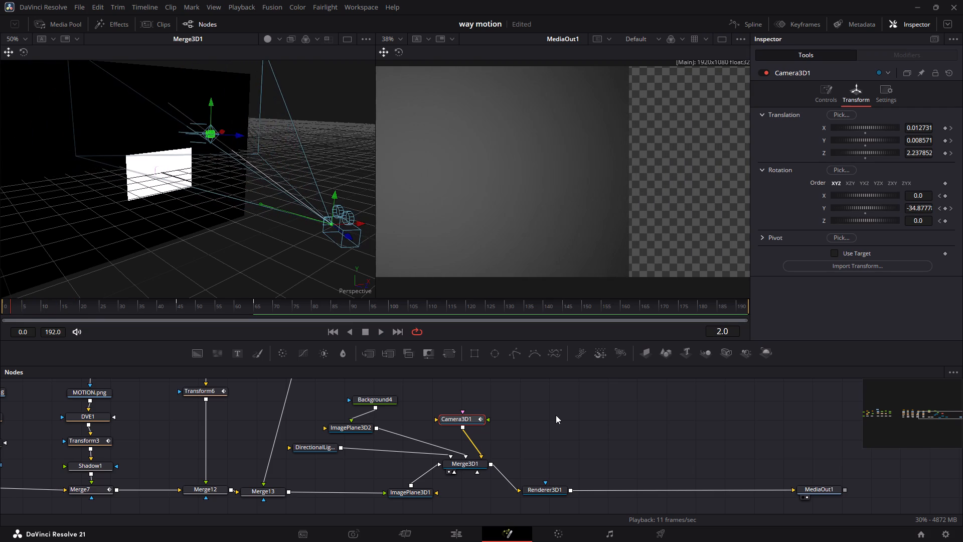
{"action": "key", "text": "Right"}
{"action": "key", "text": "Right"}
{"action": "key", "text": "Right"}
{"action": "key", "text": "Right"}
{"action": "key", "text": "Right"}
{"action": "key", "text": "Right"}
{"action": "key", "text": "Right"}
{"action": "key", "text": "Right"}
{"action": "key", "text": "Right"}
{"action": "key", "text": "Right"}
{"action": "key", "text": "Right"}
{"action": "key", "text": "Left"}
{"action": "key", "text": "Left"}
{"action": "key", "text": "Left"}
{"action": "key", "text": "Left"}
{"action": "key", "text": "Left"}
{"action": "key", "text": "Left"}
{"action": "key", "text": "Left"}
{"action": "key", "text": "Left"}
{"action": "key", "text": "Left"}
{"action": "key", "text": "Left"}
{"action": "key", "text": "Left"}
{"action": "key", "text": "Left"}
{"action": "key", "text": "Left"}
{"action": "key", "text": "Left"}
{"action": "key", "text": "Left"}
{"action": "key", "text": "Left"}
{"action": "key", "text": "Left"}
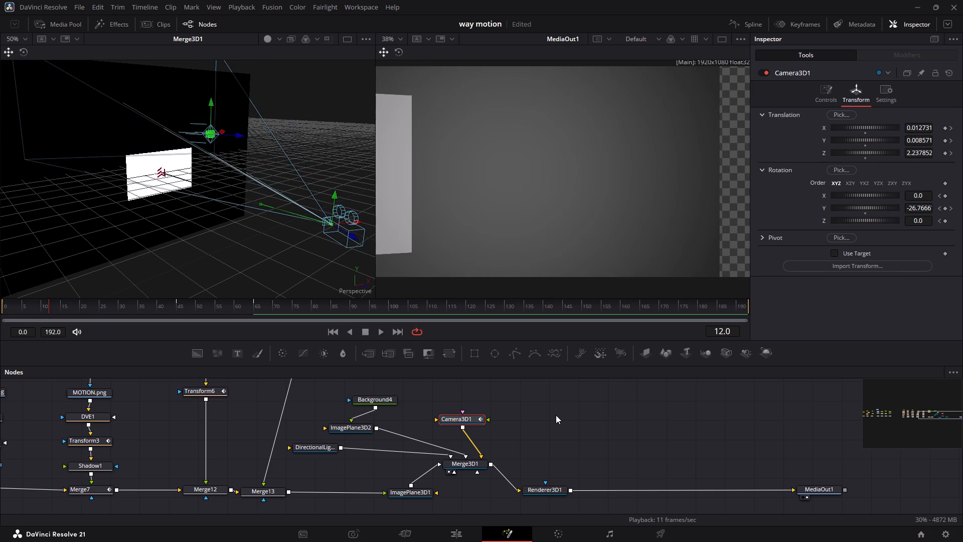
{"action": "key", "text": "Right"}
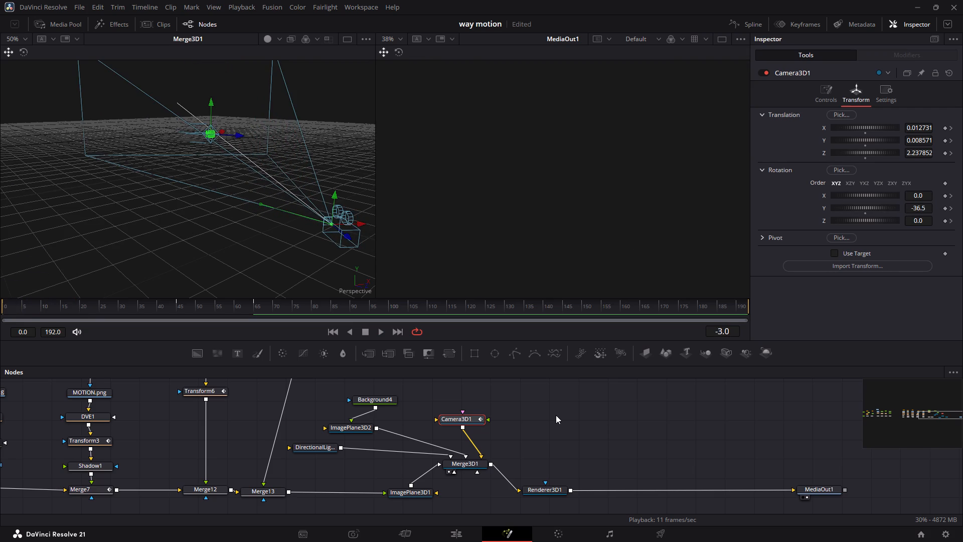
{"action": "key", "text": "Right"}
{"action": "key", "text": "Right"}
{"action": "key", "text": "Right"}
{"action": "key", "text": "Right"}
{"action": "key", "text": "Right"}
{"action": "key", "text": "Right"}
{"action": "key", "text": "Right"}
{"action": "key", "text": "Right"}
{"action": "key", "text": "Right"}
{"action": "key", "text": "Right"}
{"action": "key", "text": "Right"}
{"action": "key", "text": "Right"}
{"action": "key", "text": "Right"}
{"action": "key", "text": "Right"}
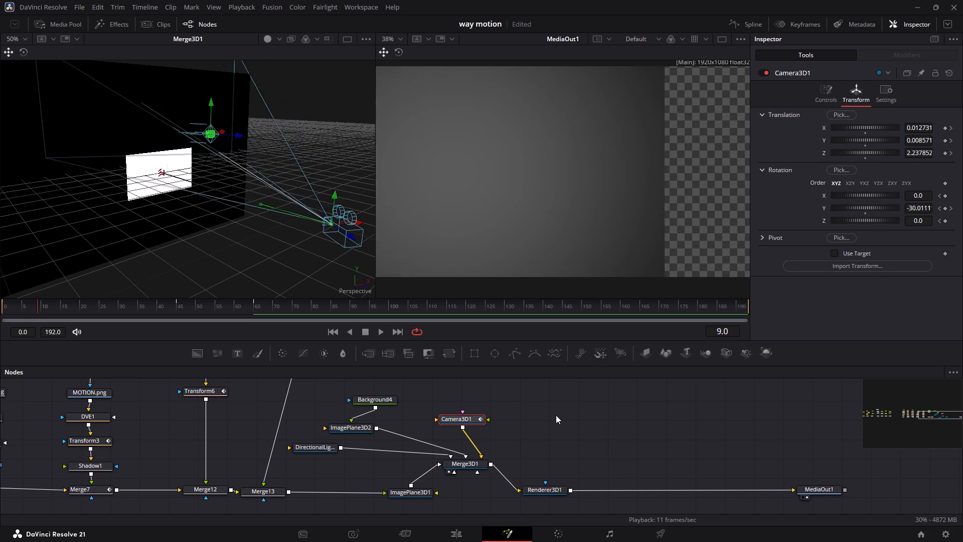
{"action": "key", "text": "Left"}
{"action": "key", "text": "Left"}
{"action": "key", "text": "Left"}
{"action": "key", "text": "Left"}
{"action": "key", "text": "Left"}
{"action": "key", "text": "Left"}
{"action": "key", "text": "Left"}
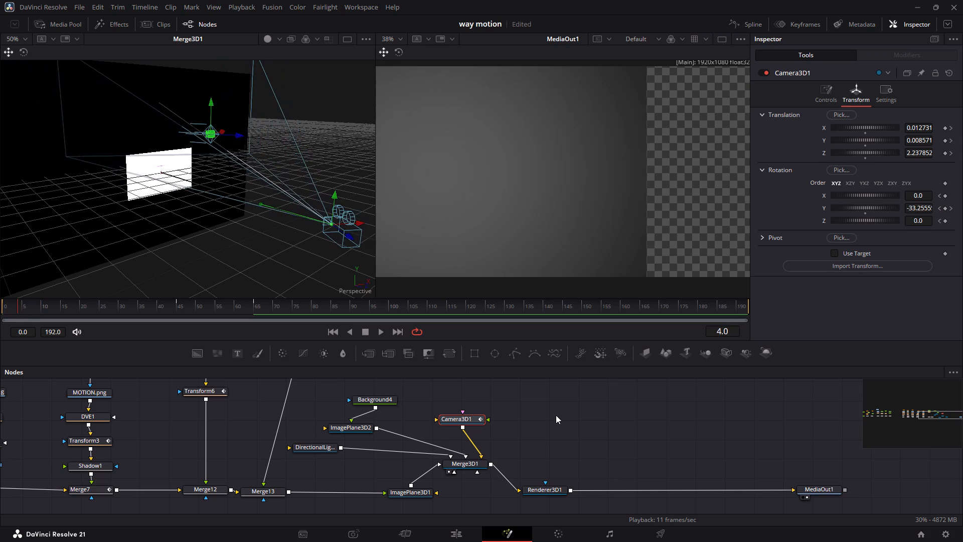
{"action": "key", "text": "Left"}
{"action": "key", "text": "Left"}
{"action": "key", "text": "Left"}
{"action": "key", "text": "Left"}
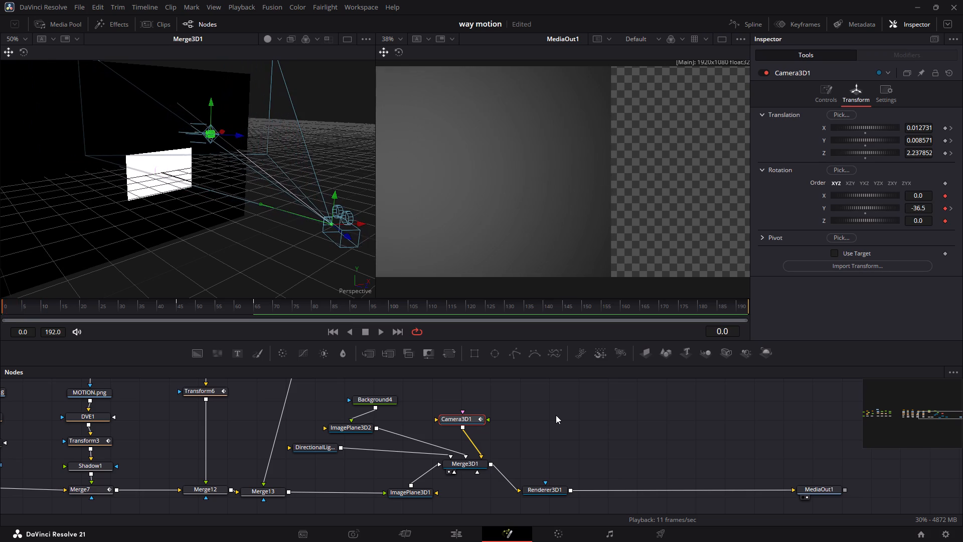
{"action": "key", "text": "Left"}
{"action": "key", "text": "Right"}
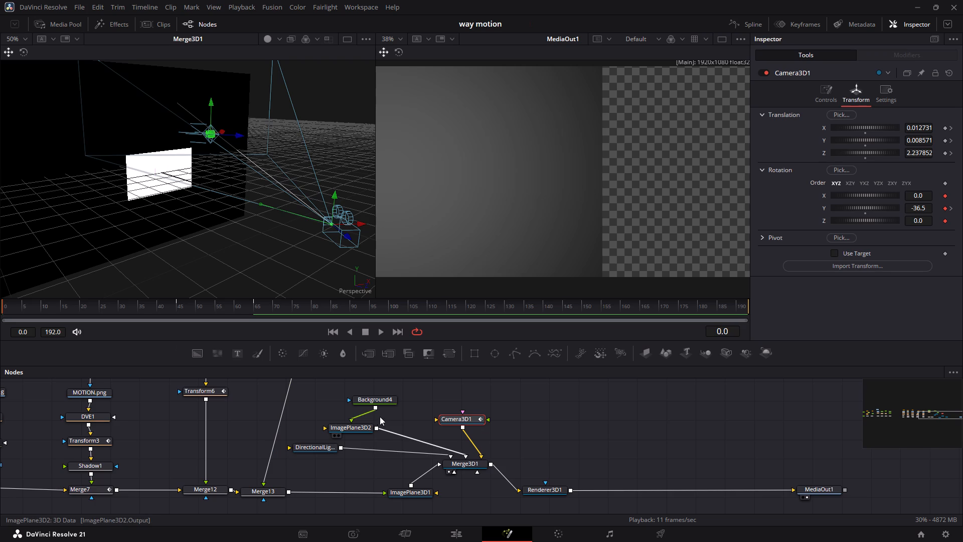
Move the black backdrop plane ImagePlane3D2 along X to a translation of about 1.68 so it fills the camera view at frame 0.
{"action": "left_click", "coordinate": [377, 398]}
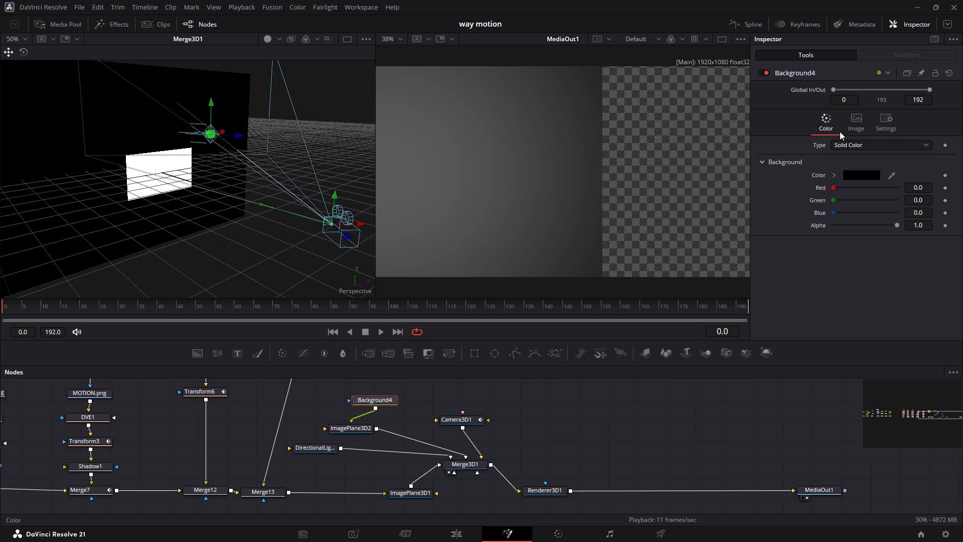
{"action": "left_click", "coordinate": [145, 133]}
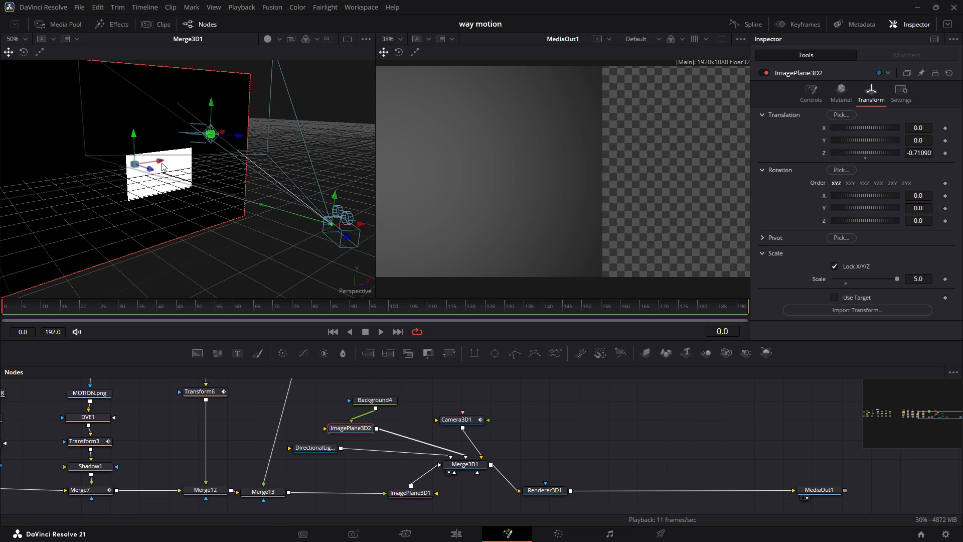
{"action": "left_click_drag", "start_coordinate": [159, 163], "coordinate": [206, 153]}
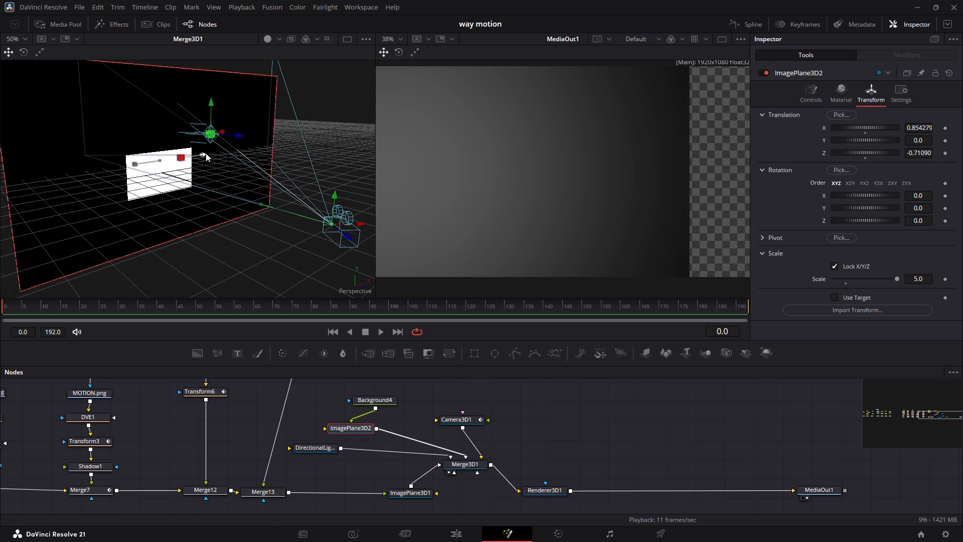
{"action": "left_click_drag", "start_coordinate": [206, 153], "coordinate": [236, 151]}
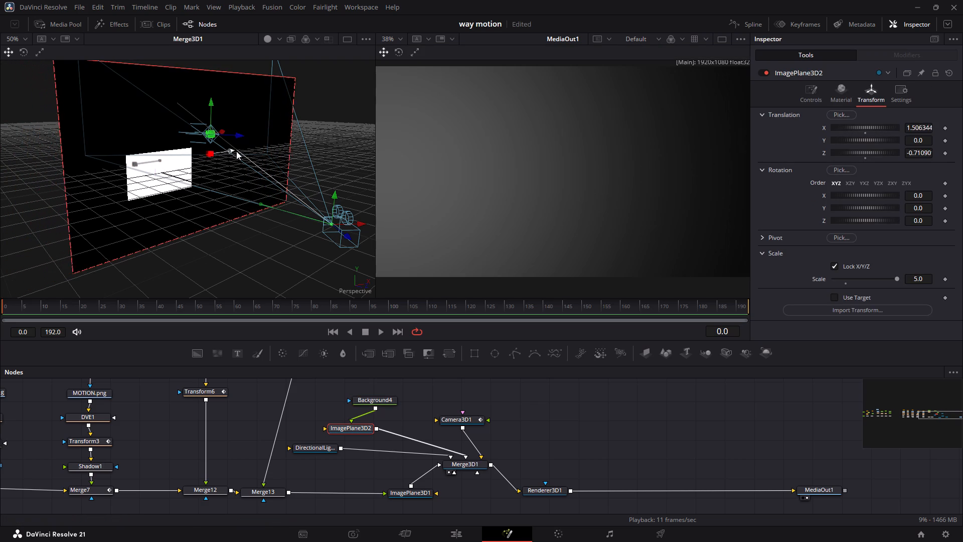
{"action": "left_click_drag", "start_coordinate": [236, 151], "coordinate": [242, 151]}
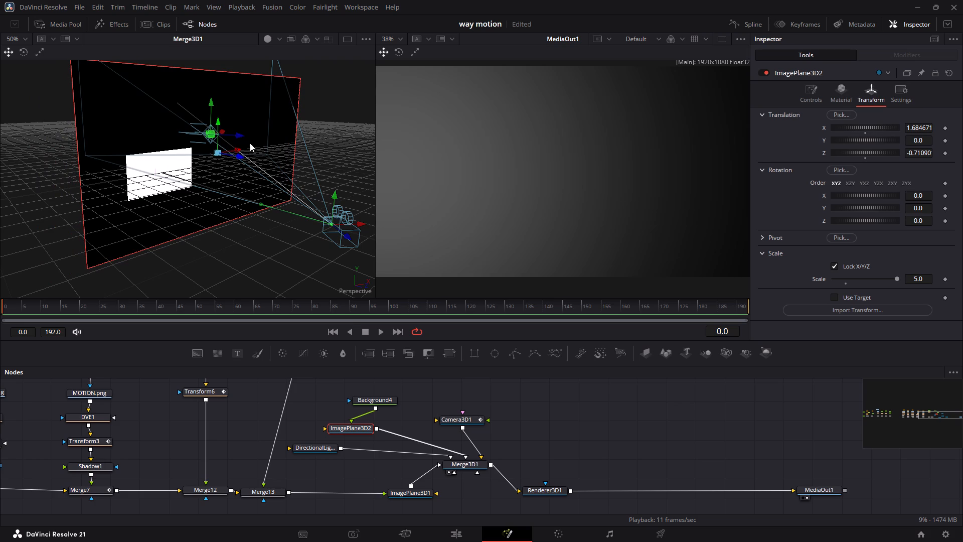
Play the animation from frame 0 to about frame 49 to check the shot with the shifted backdrop.
{"action": "key", "text": "space"}
{"action": "key", "text": "space"}
{"action": "key", "text": "space"}
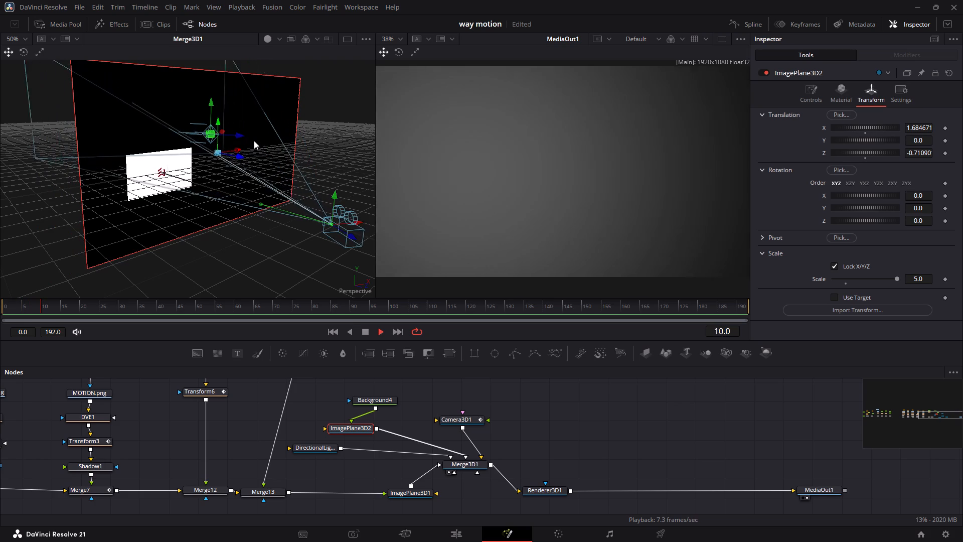
{"action": "key", "text": "space"}
{"action": "key", "text": "space"}
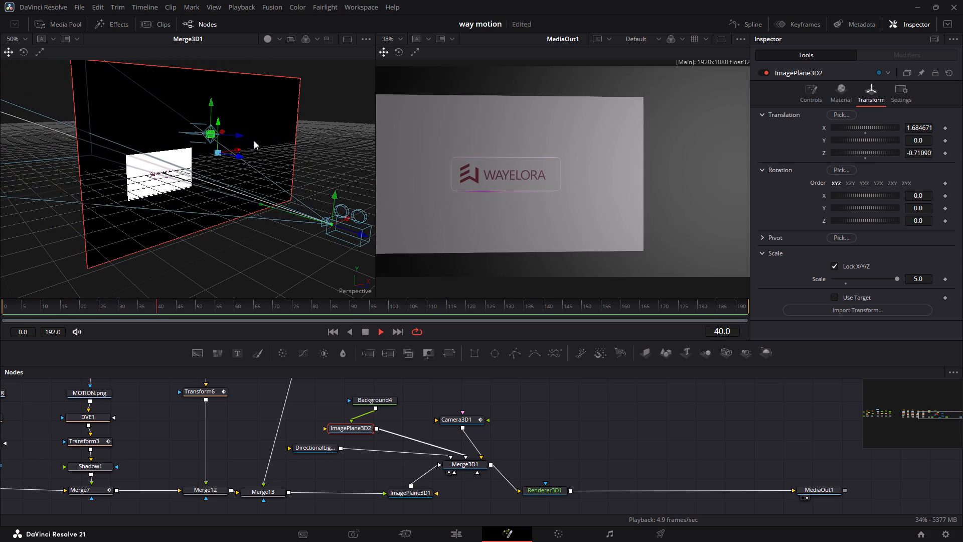
{"action": "key", "text": "space"}
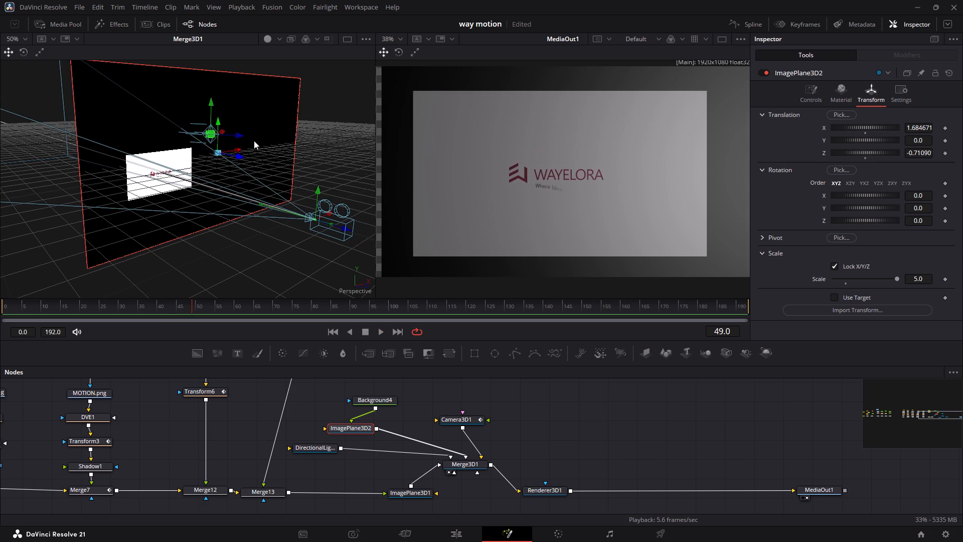
{"action": "key", "text": "Left"}
Delete the 3D scene nodes between Merge13 and MediaOut1, and connect Merge13's output directly to MediaOut1.
{"action": "left_click_drag", "start_coordinate": [317, 391], "coordinate": [537, 506]}
{"action": "key", "text": "BackSpace"}
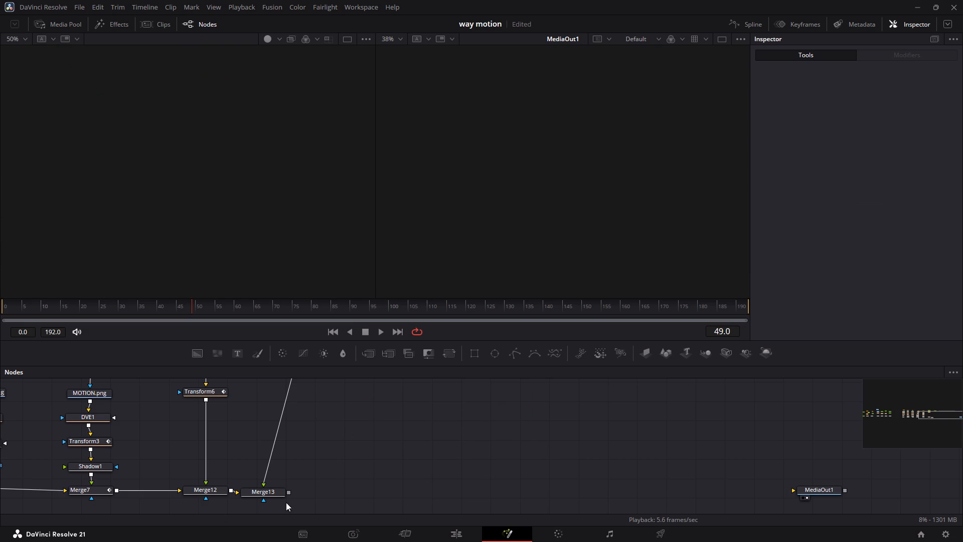
{"action": "left_click_drag", "start_coordinate": [287, 491], "coordinate": [814, 479]}
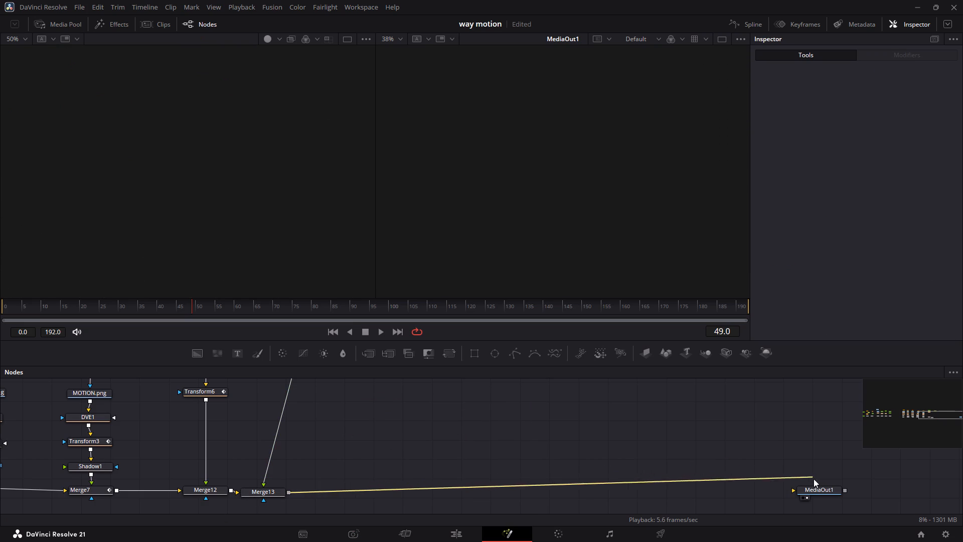
{"action": "left_click_drag", "start_coordinate": [814, 479], "coordinate": [815, 491]}
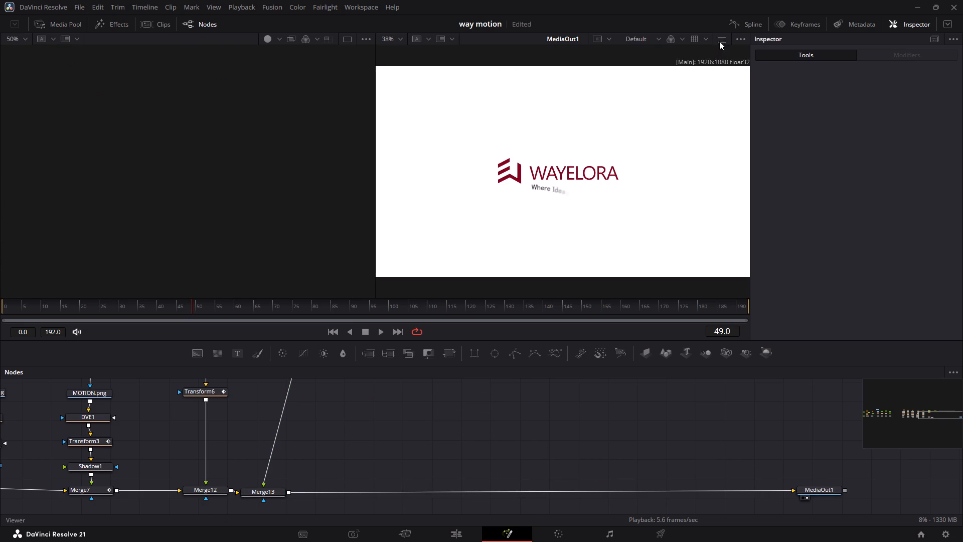
Show MediaOut1 in a single viewer and play the flat animation from frame 49 to about frame 83.
{"action": "left_click", "coordinate": [719, 41]}
{"action": "key", "text": "space"}
{"action": "key", "text": "space"}
{"action": "key", "text": "space"}
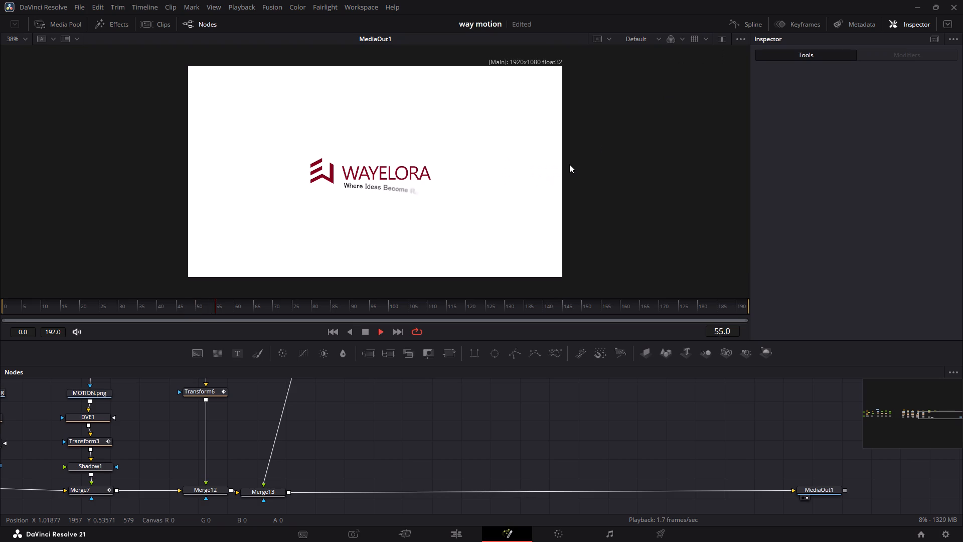
{"action": "key", "text": "space"}
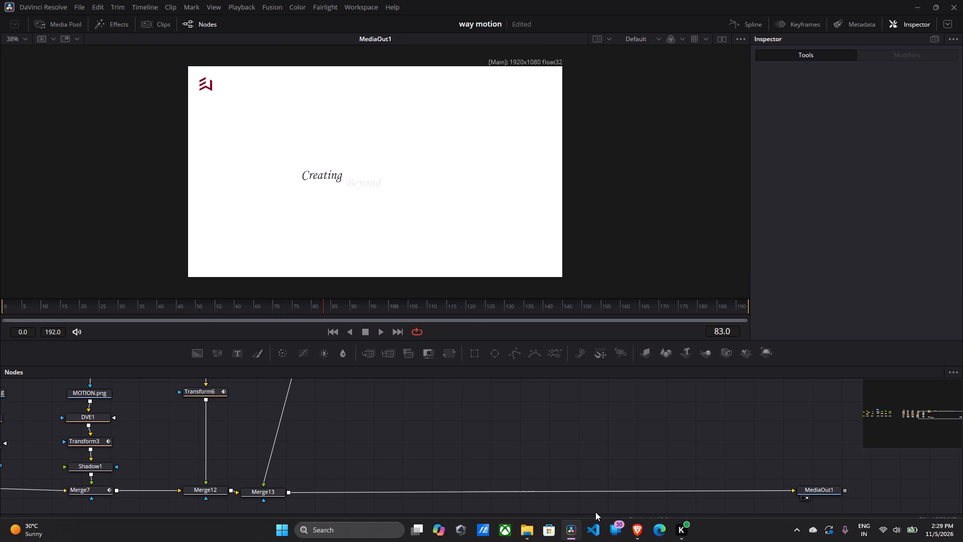
Open the recent project 3D MOTION.
{"action": "left_click", "coordinate": [75, 9]}
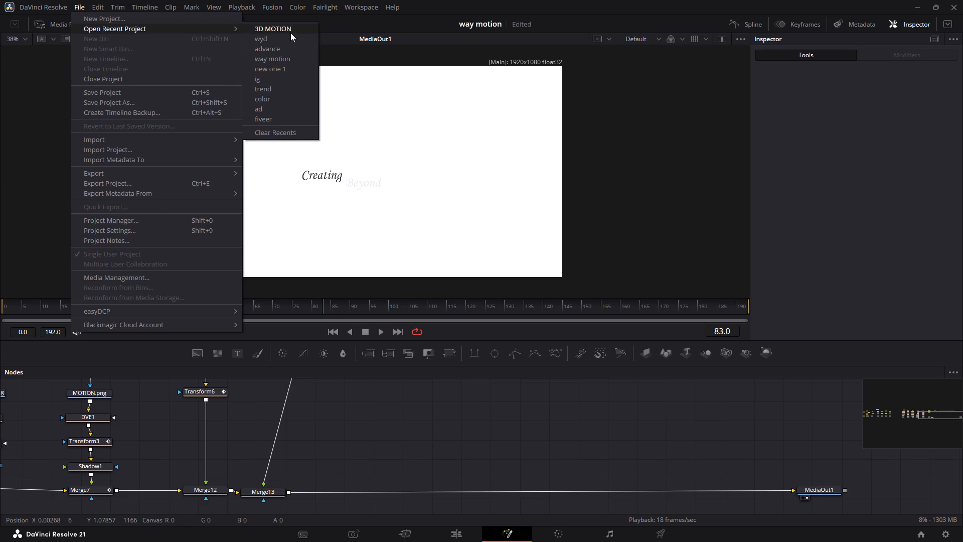
{"action": "left_click", "coordinate": [293, 30]}
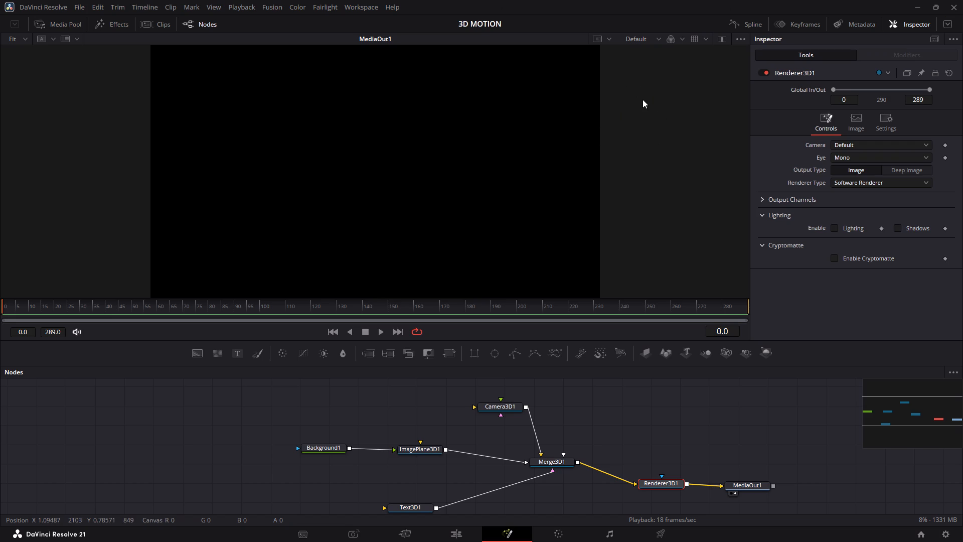
Switch to two viewers and display Merge3D1's scene in the empty one to inspect it.
{"action": "left_click", "coordinate": [724, 40]}
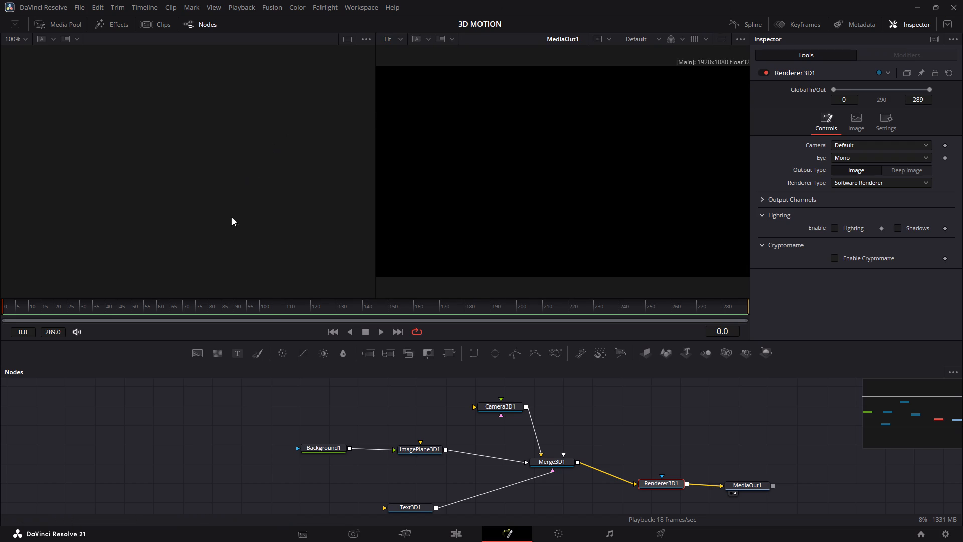
{"action": "left_click_drag", "start_coordinate": [568, 461], "coordinate": [528, 420]}
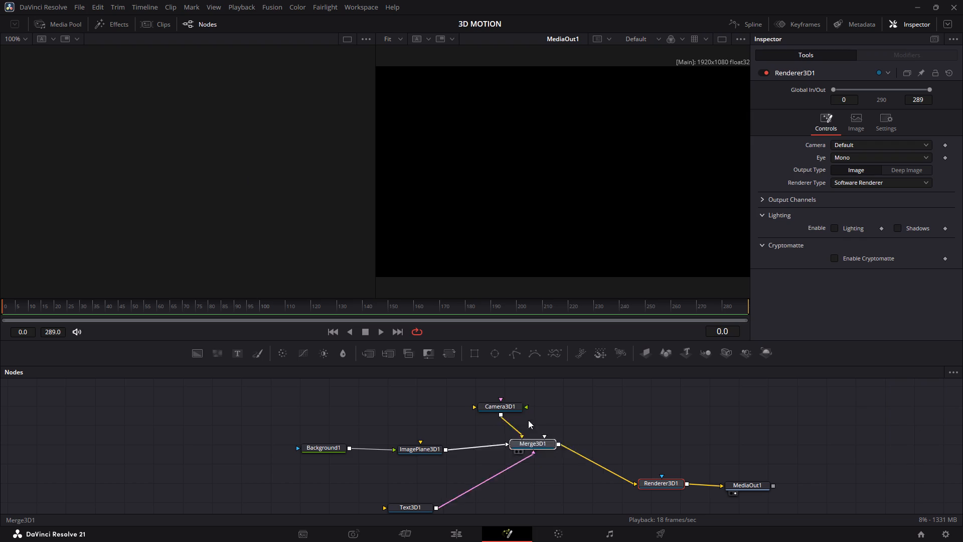
{"action": "left_click_drag", "start_coordinate": [528, 420], "coordinate": [322, 241]}
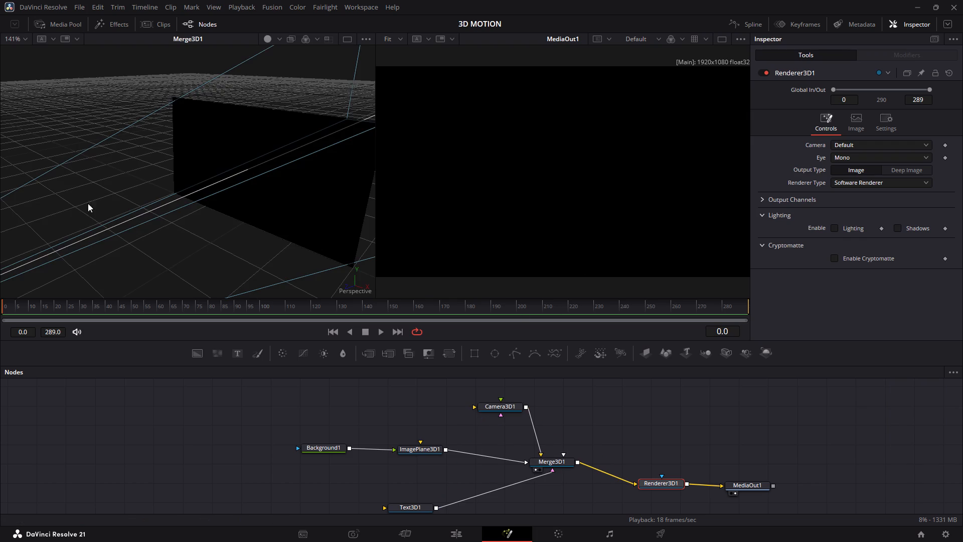
{"action": "scroll", "coordinate": [90, 201], "scroll_direction": "down", "scroll_amount": 1}
{"action": "scroll", "coordinate": [97, 201], "scroll_direction": "up", "scroll_amount": 1}
Delete all the nodes of the 3D MOTION composition except MediaOut1.
{"action": "left_click_drag", "start_coordinate": [298, 399], "coordinate": [687, 508]}
{"action": "left_click", "coordinate": [678, 443]}
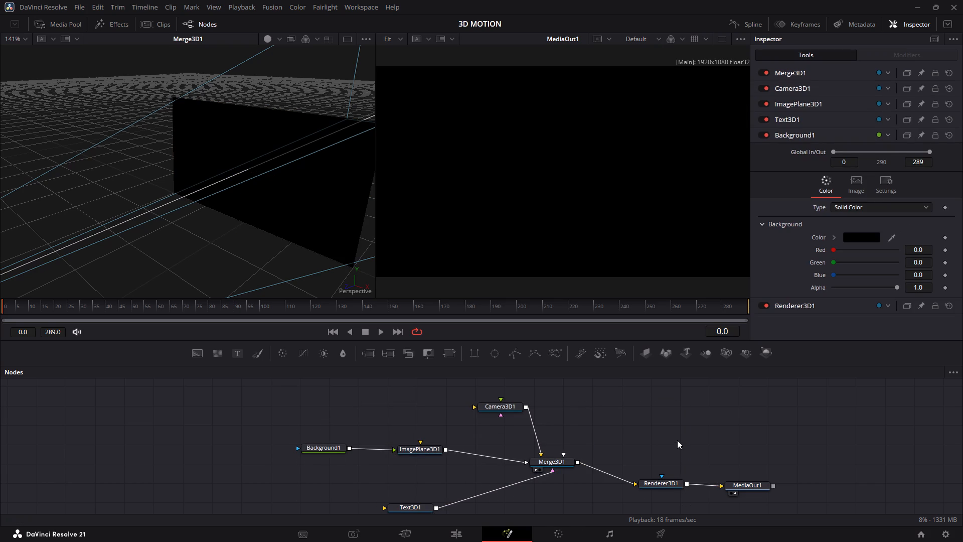
{"action": "left_click_drag", "start_coordinate": [269, 401], "coordinate": [681, 510]}
{"action": "key", "text": "BackSpace"}
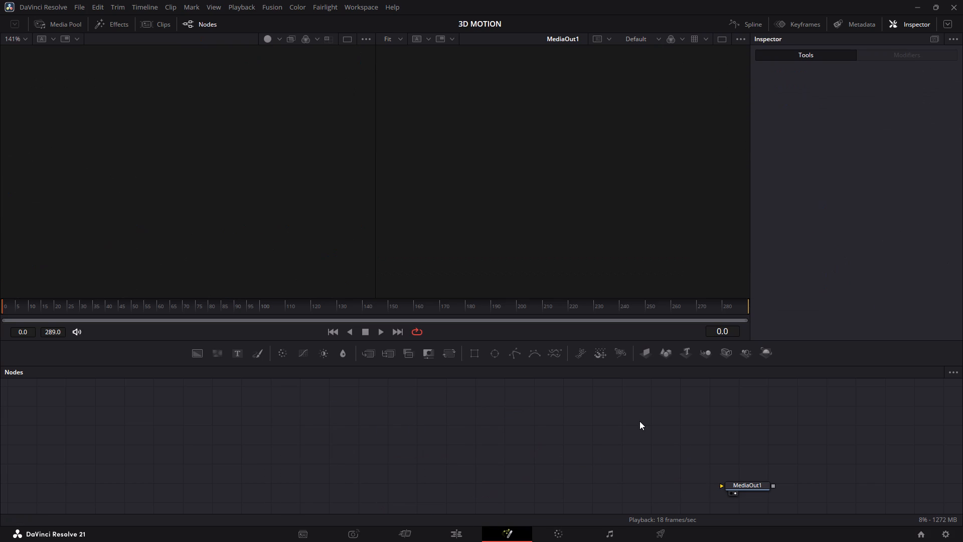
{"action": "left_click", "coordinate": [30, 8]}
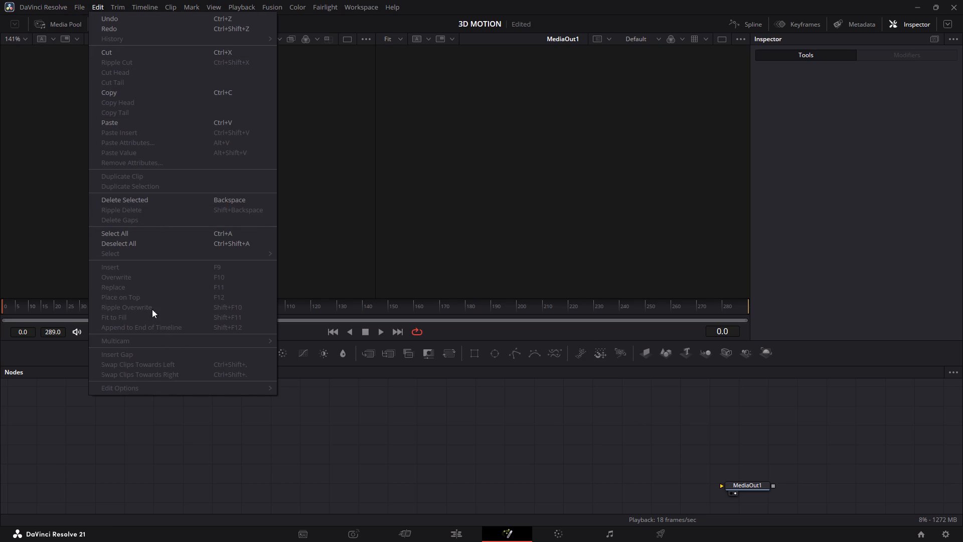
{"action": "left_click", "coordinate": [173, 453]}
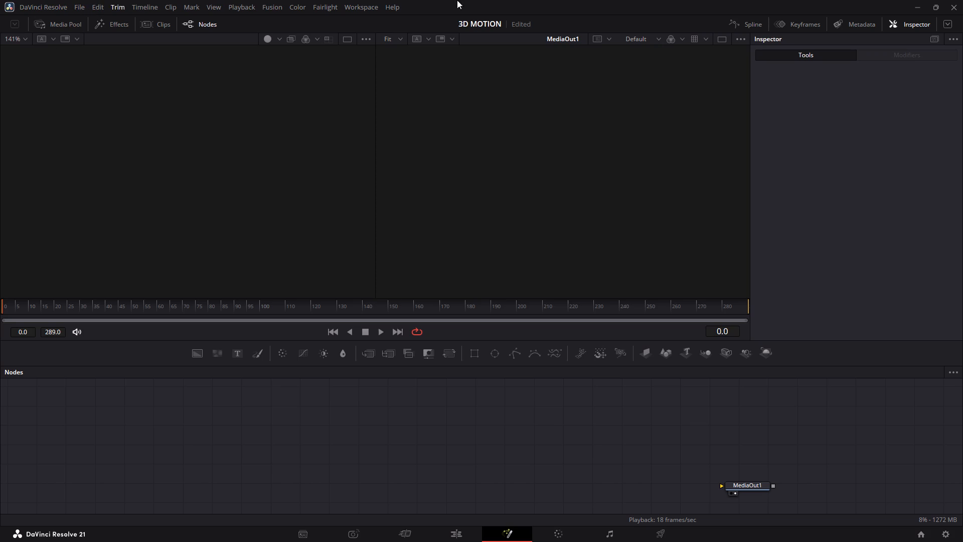
Close DaVinci Resolve.
{"action": "left_click", "coordinate": [956, 4]}
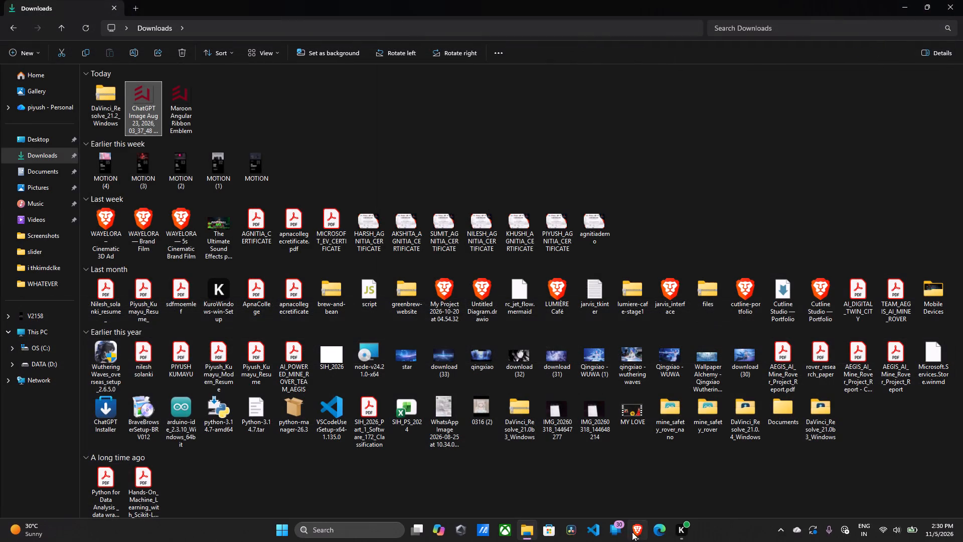